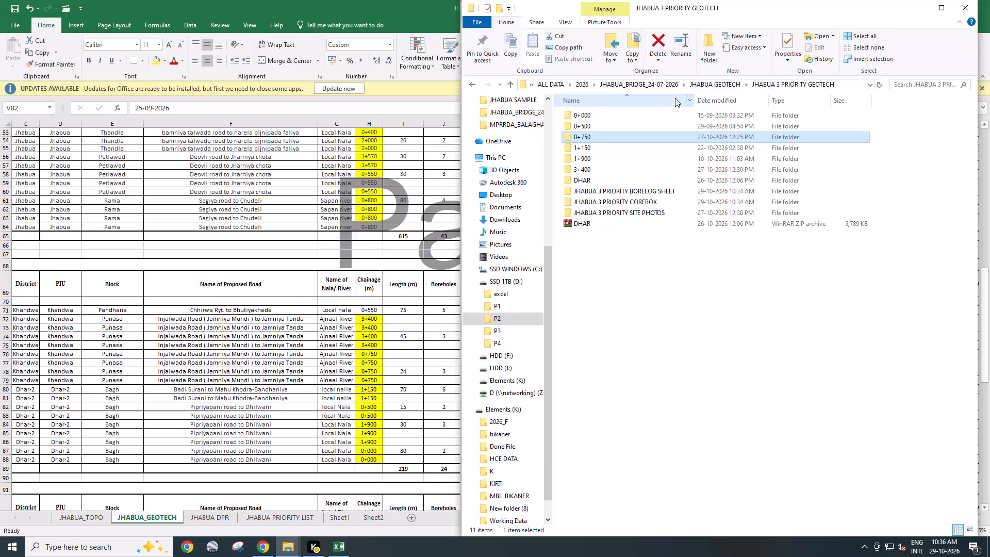
# Open the MPRRDA_BALAGHAT BRIDGE Excel workbook from the MPRRDA_BALAGHAT BRIDGE folder inside the 2026 directory.
pyautogui.click(708, 83)
pyautogui.click(678, 87)
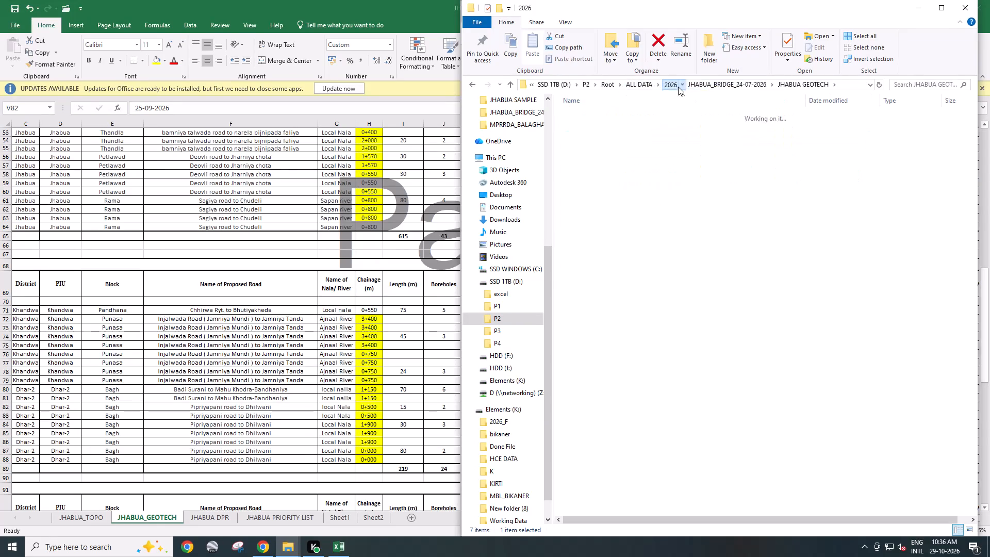
pyautogui.doubleClick(625, 222)
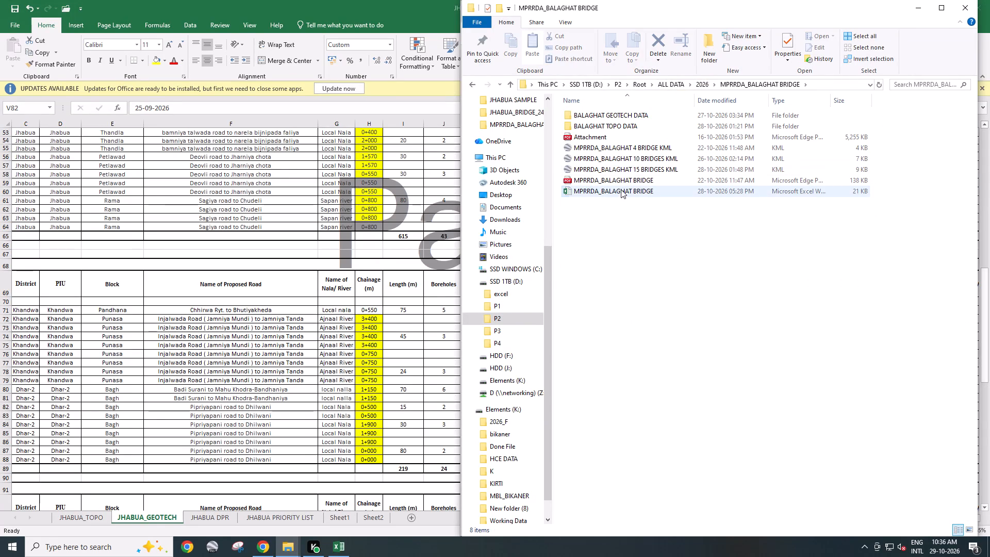
pyautogui.doubleClick(621, 189)
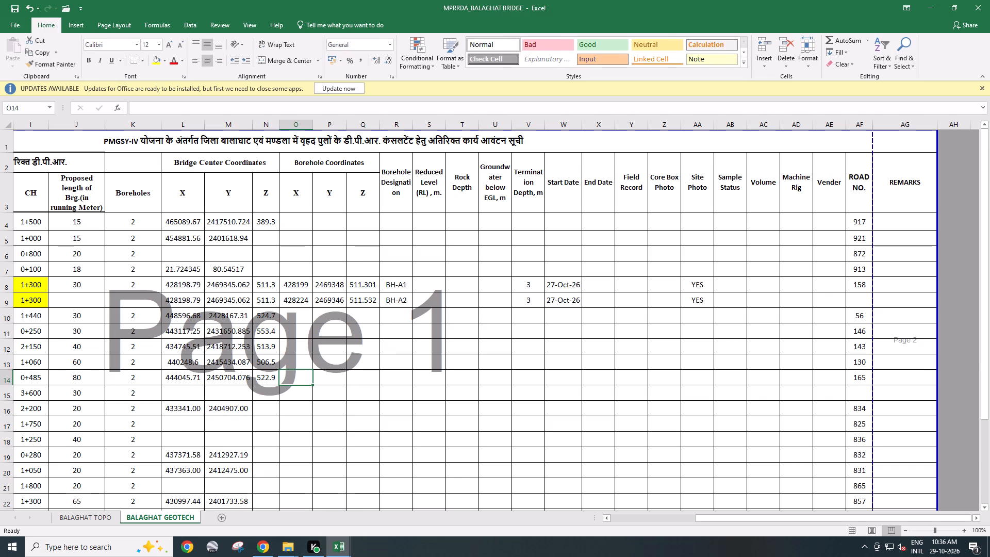
# Review the road, chainage and borehole entries on the BALAGHAT GEOTECH sheet, ending at the second Main Road To Munnutola row.
pyautogui.moveTo(735, 520); pyautogui.dragTo(562, 509)
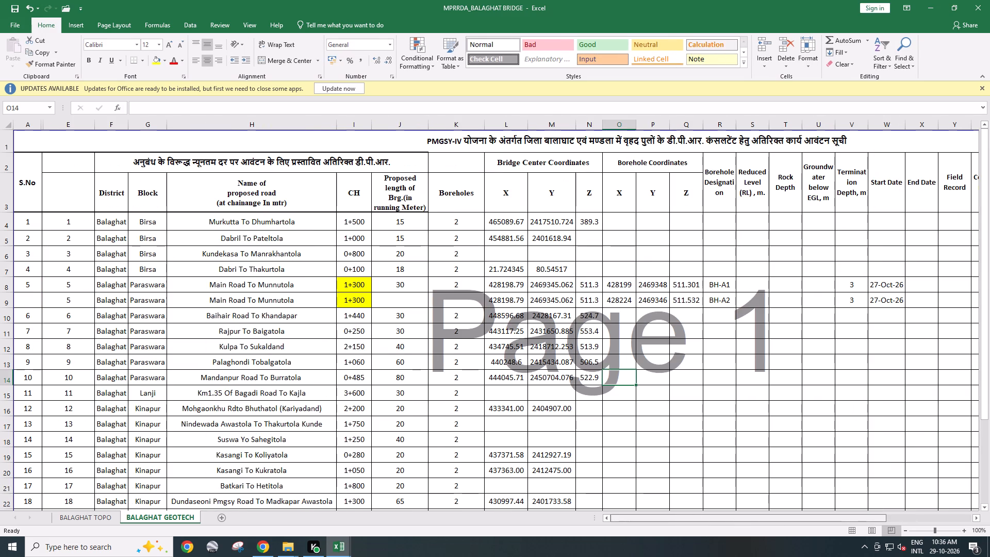
pyautogui.scroll(-2, 286, 407)
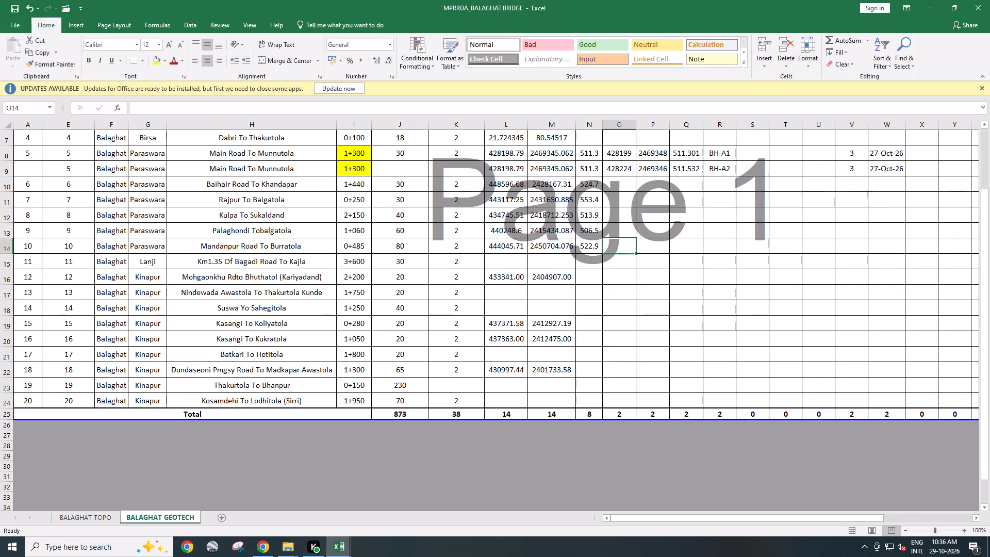
pyautogui.scroll(1, 286, 407)
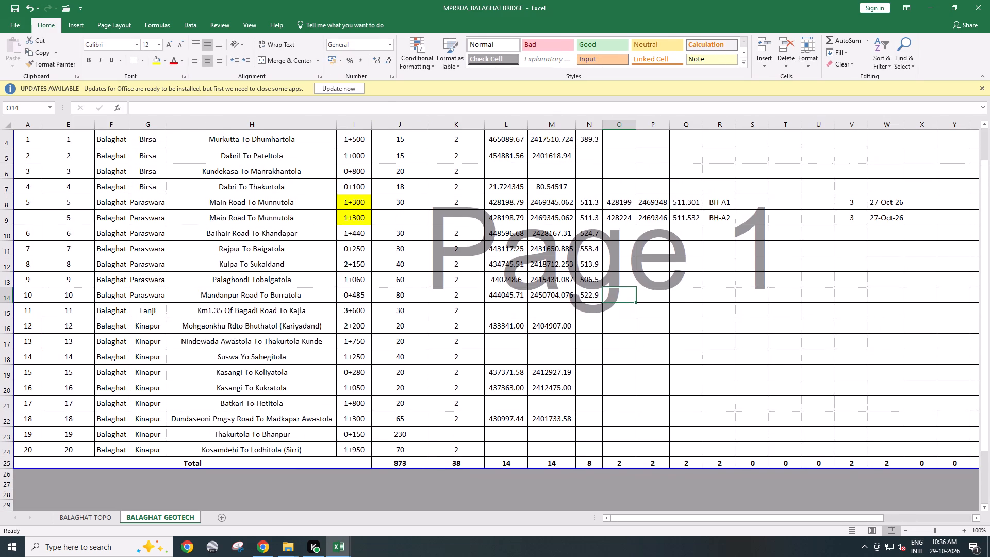
pyautogui.scroll(3, 286, 407)
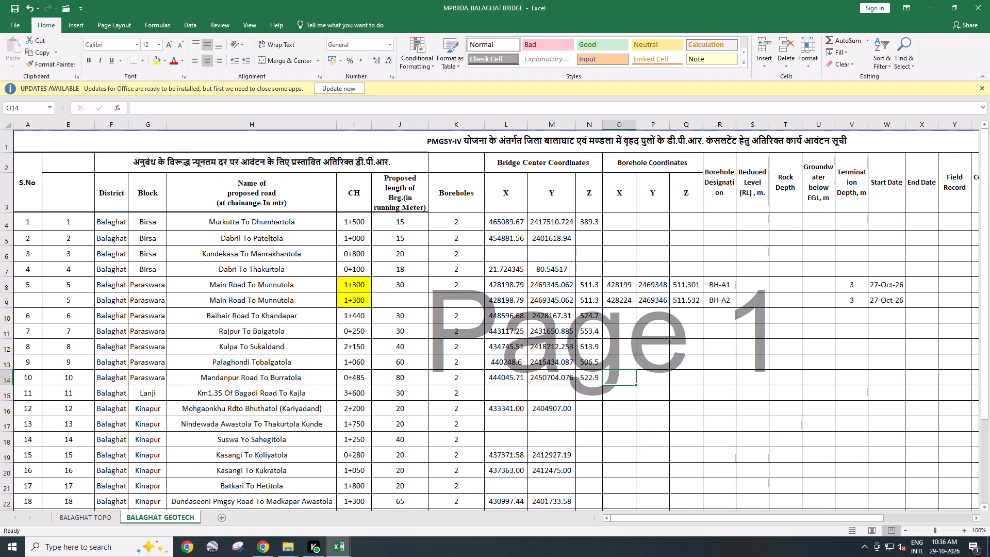
pyautogui.click(272, 297)
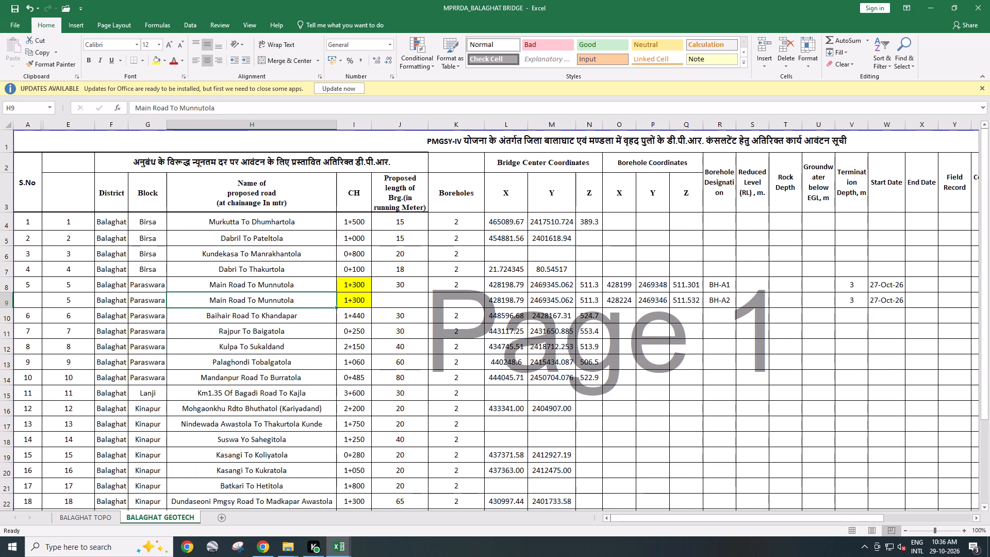
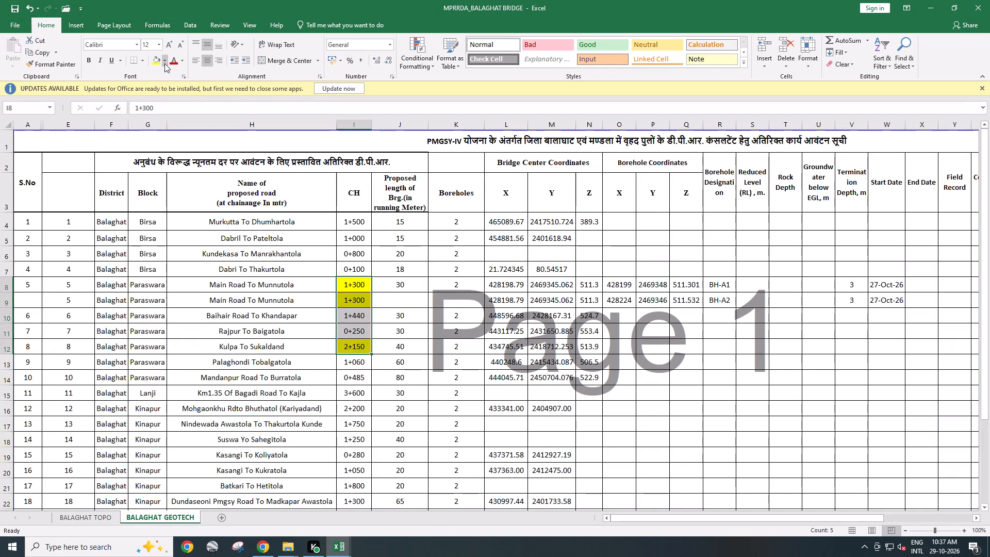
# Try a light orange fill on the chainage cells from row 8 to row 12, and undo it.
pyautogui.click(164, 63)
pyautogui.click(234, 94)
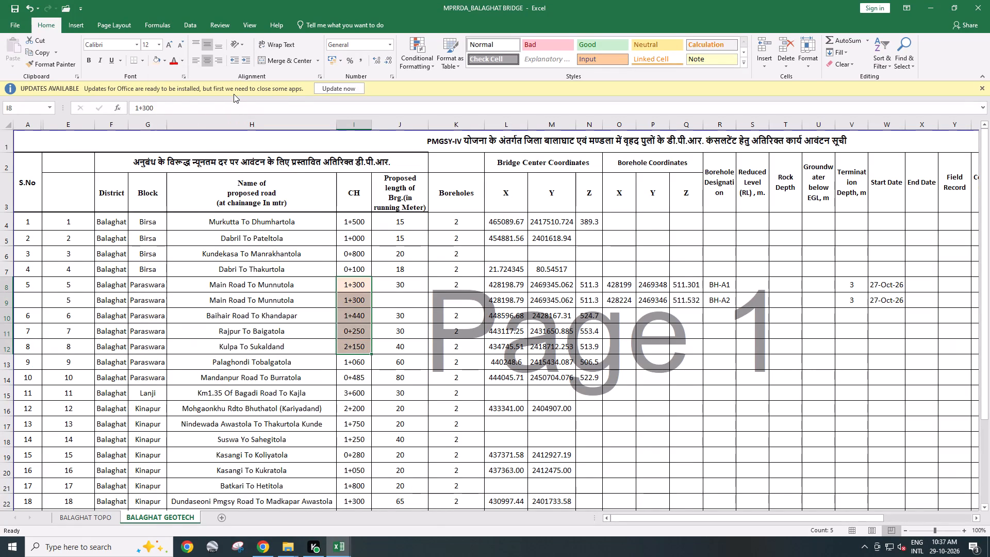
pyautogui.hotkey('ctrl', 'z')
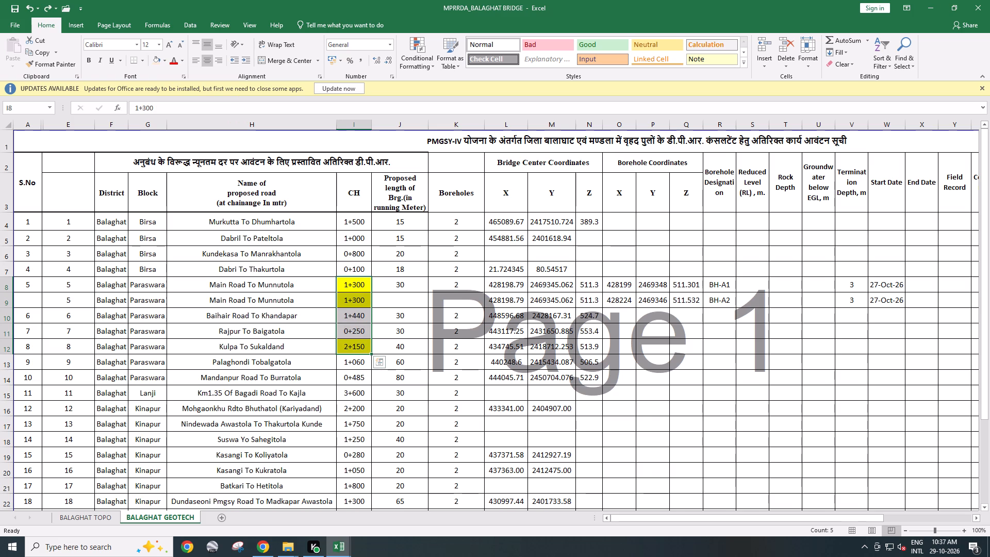
# Fill the chainage cells of both Main Road To Munnutola rows and the Kulpa To Sukaldand row with light olive green.
pyautogui.click(366, 281)
pyautogui.keyDown('ctrl'); pyautogui.click(366, 297); pyautogui.keyUp('ctrl')
pyautogui.keyDown('ctrl'); pyautogui.click(360, 341); pyautogui.keyUp('ctrl')
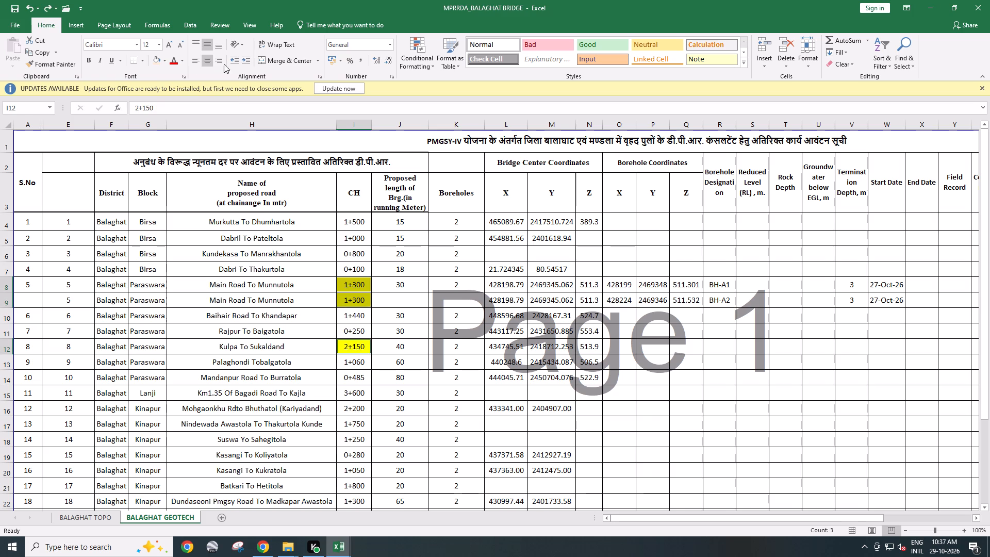
pyautogui.click(163, 63)
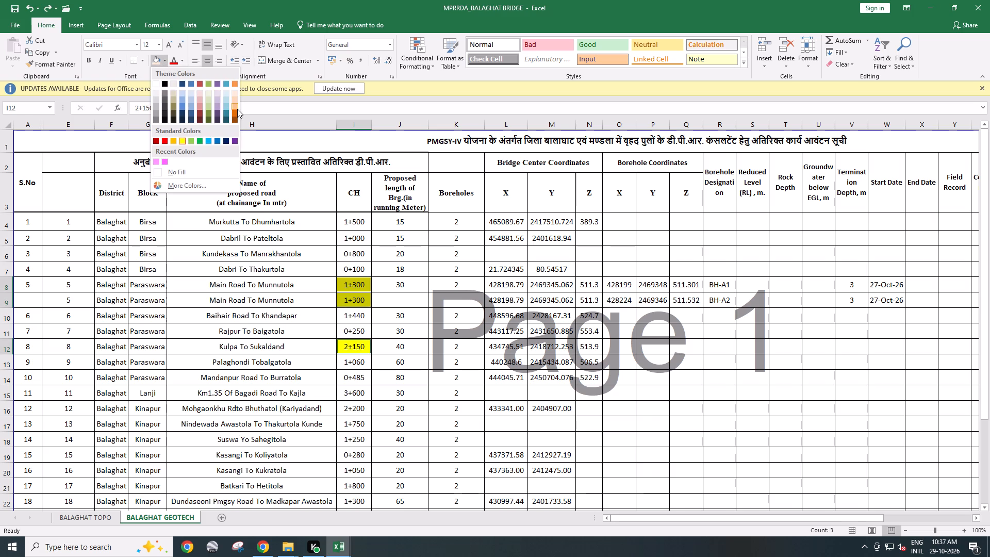
pyautogui.click(207, 109)
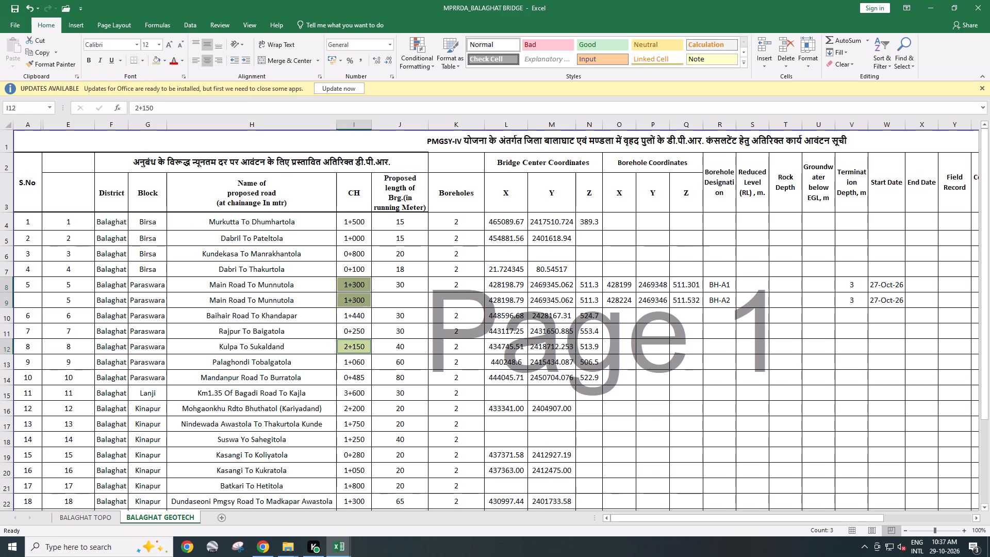
pyautogui.click(442, 340)
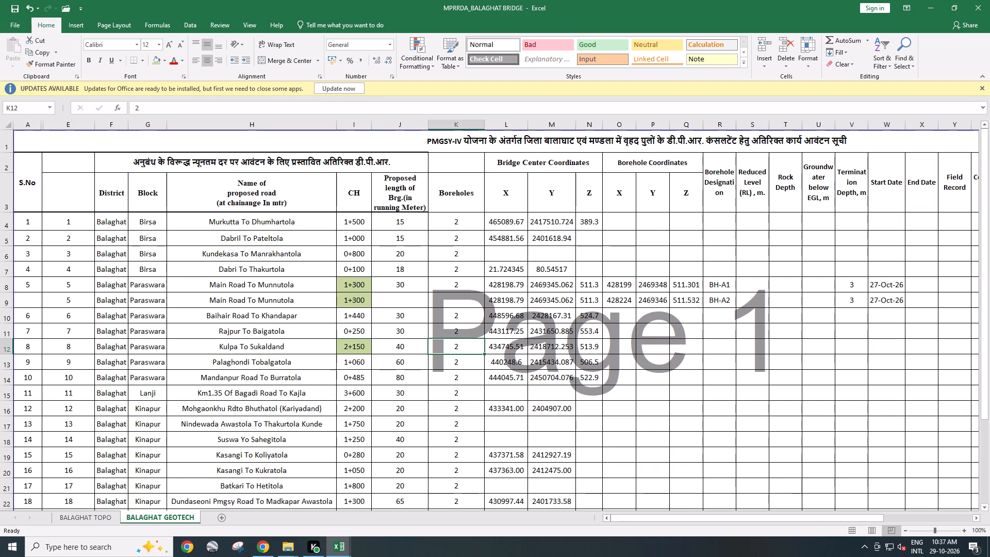
# Copy the borehole designation BH-A1 from the first Munnutola row into the Kulpa To Sukaldand row and save the workbook.
pyautogui.click(733, 287)
pyautogui.hotkey('ctrl', 'c')
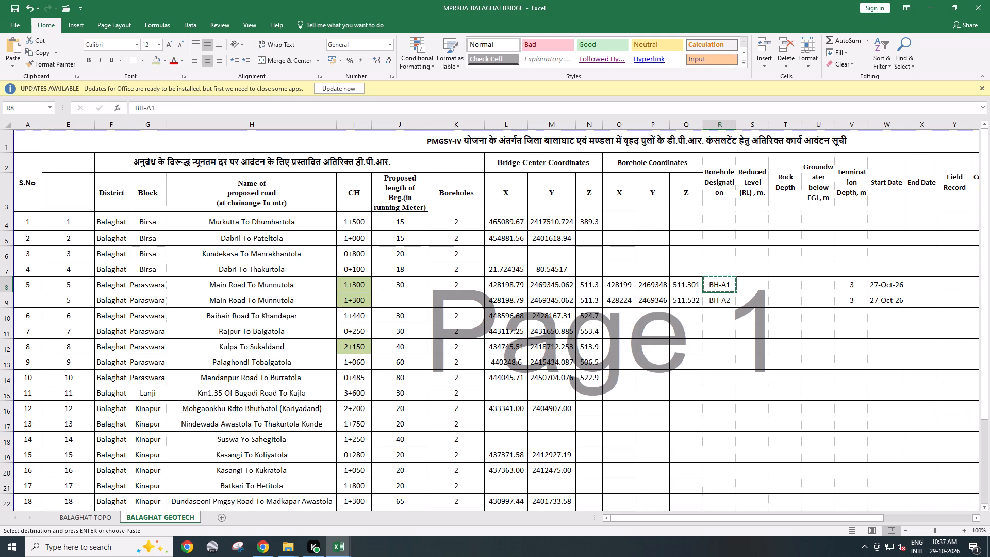
pyautogui.click(709, 352)
pyautogui.hotkey('ctrl', 'v')
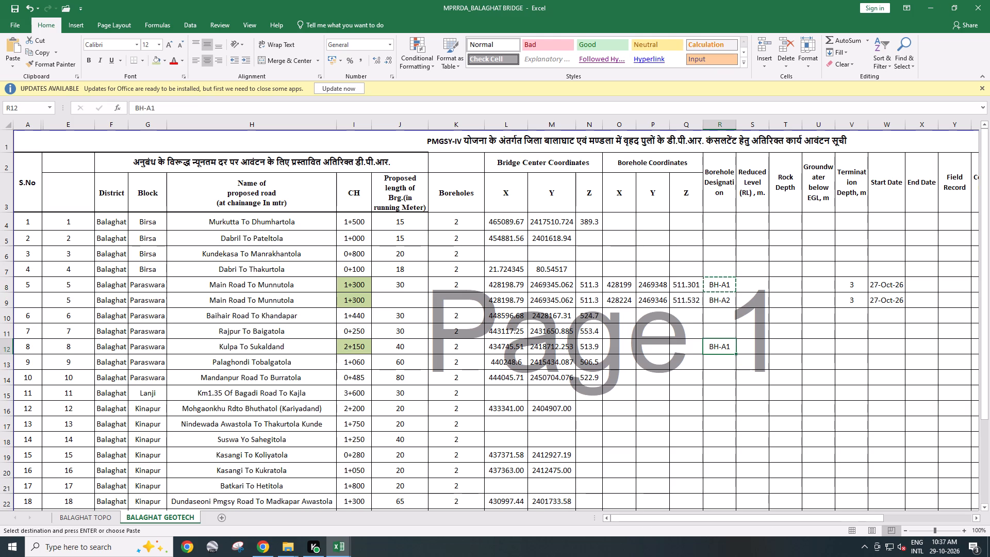
pyautogui.hotkey('ctrl', 's')
pyautogui.click(663, 359)
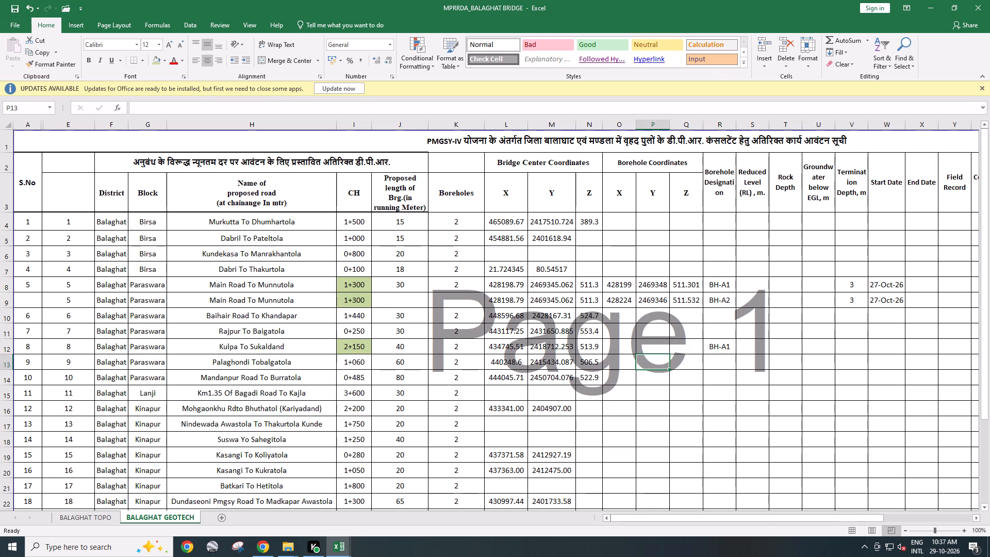
# Enter 28-OCT-2026 as the start date for Kulpa To Sukaldand and save the workbook.
pyautogui.click(886, 346)
pyautogui.write('28-')
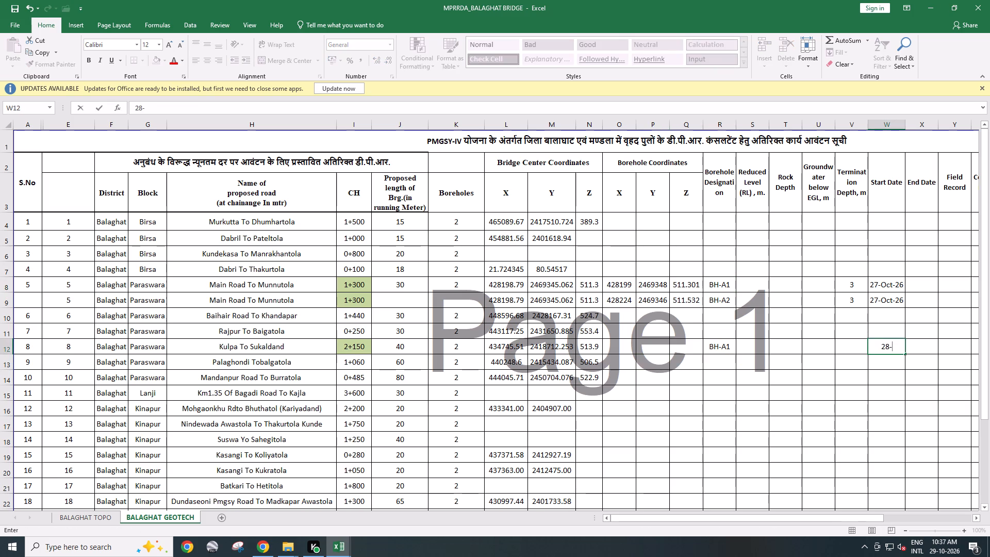
pyautogui.write('OCT-2026')
pyautogui.press('Return')
pyautogui.hotkey('ctrl', 's')
# Copy the Site Photo entry YES from the second Munnutola row into the Kulpa To Sukaldand row.
pyautogui.click(895, 344)
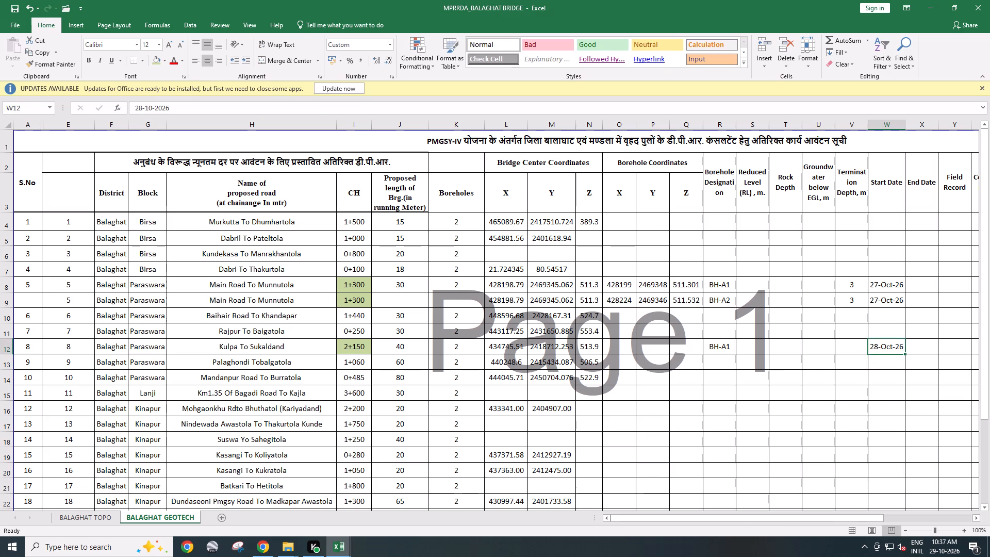
pyautogui.press('Right')
pyautogui.press('Right')
pyautogui.press('Right')
pyautogui.press('Right')
pyautogui.press('Up')
pyautogui.press('Up')
pyautogui.press('Up')
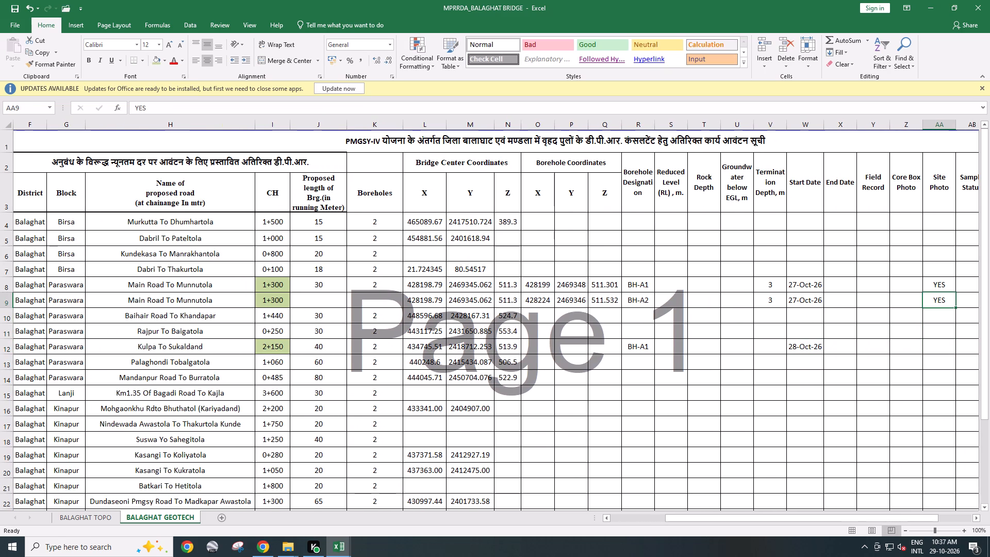
pyautogui.hotkey('ctrl', 'c')
pyautogui.press('Down')
pyautogui.press('Down')
pyautogui.press('Down')
pyautogui.press('Return')
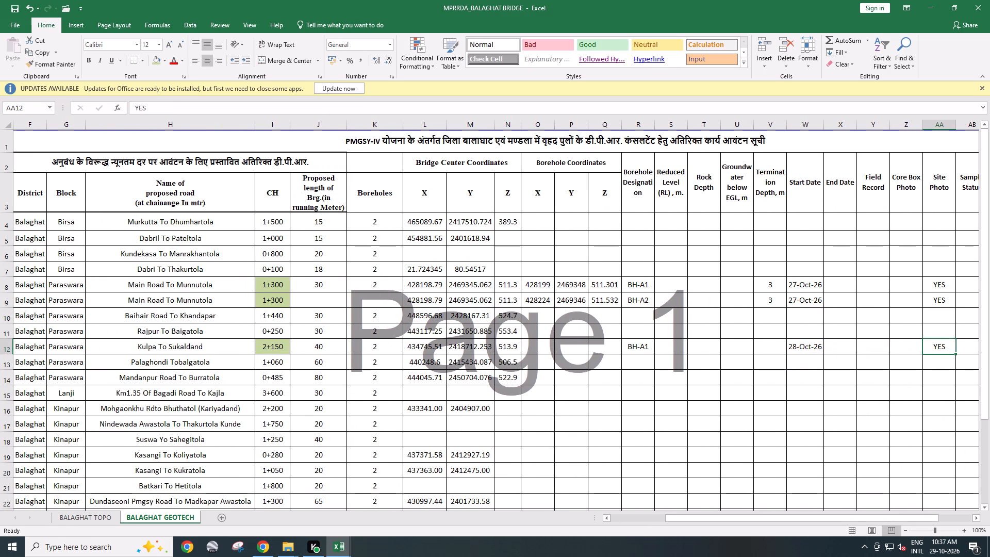
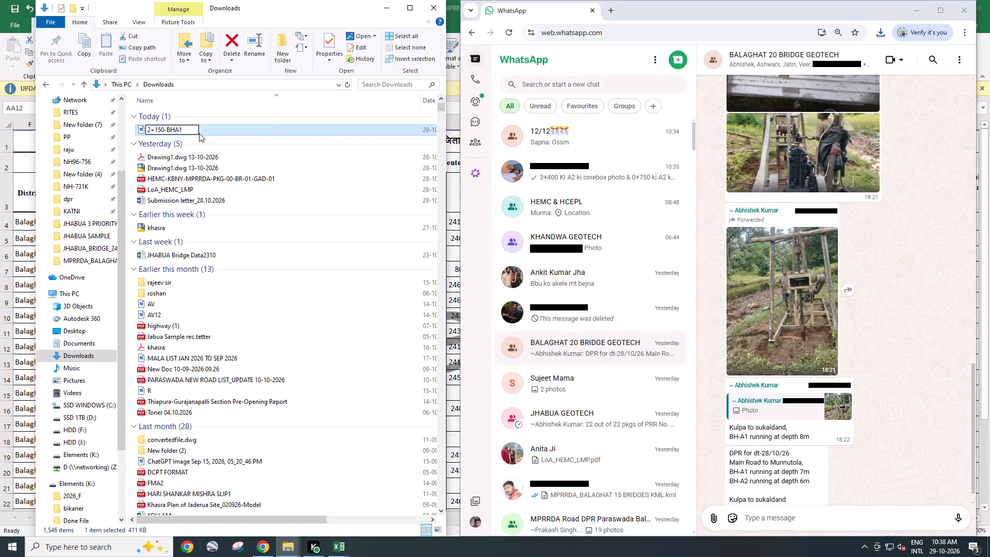
# Rename today's downloaded site photo in the Downloads folder as 2+150-BH-A1.
pyautogui.press('BackSpace')
pyautogui.press('BackSpace')
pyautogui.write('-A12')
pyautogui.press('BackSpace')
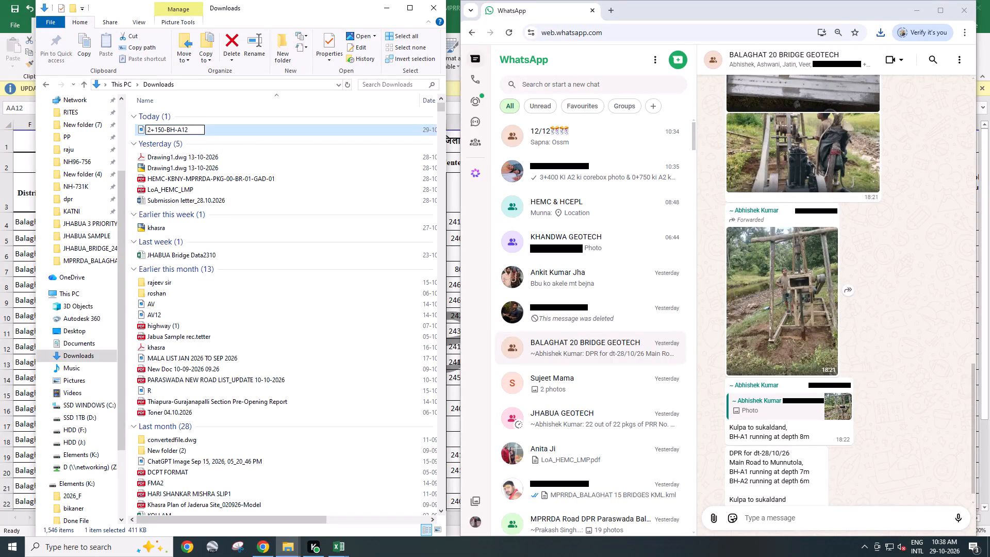
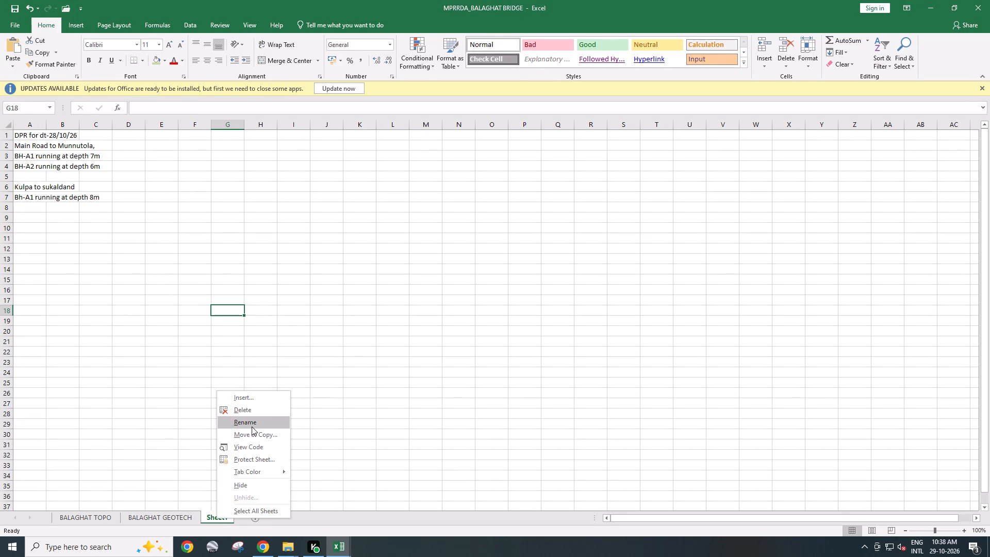
# Rename the new sheet holding the DPR notes as BALAGHAT GEOTECH UPDATES.
pyautogui.click(252, 427)
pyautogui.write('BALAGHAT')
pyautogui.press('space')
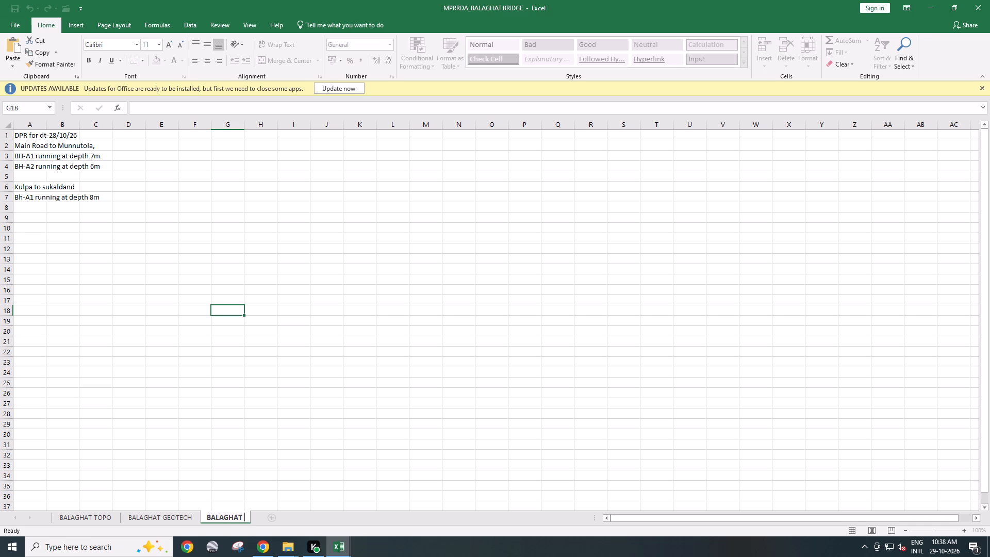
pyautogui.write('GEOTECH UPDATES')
pyautogui.click(261, 419)
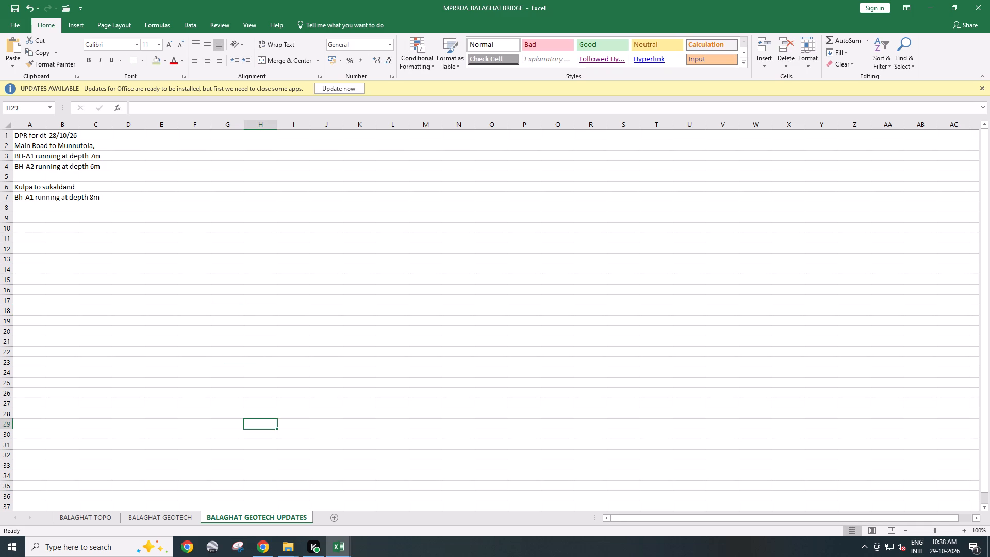
# Auto-fit column A to the width of the DPR text.
pyautogui.doubleClick(47, 123)
pyautogui.click(88, 205)
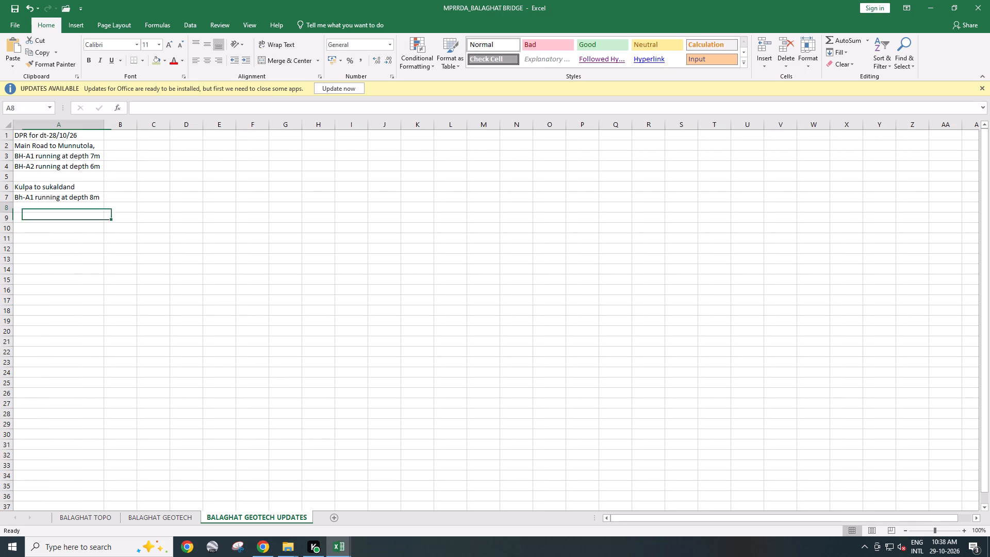
# Insert a blank row above the DPR for dt-28/10/26 line at the top of the sheet.
pyautogui.click(8, 138)
pyautogui.click(7, 135)
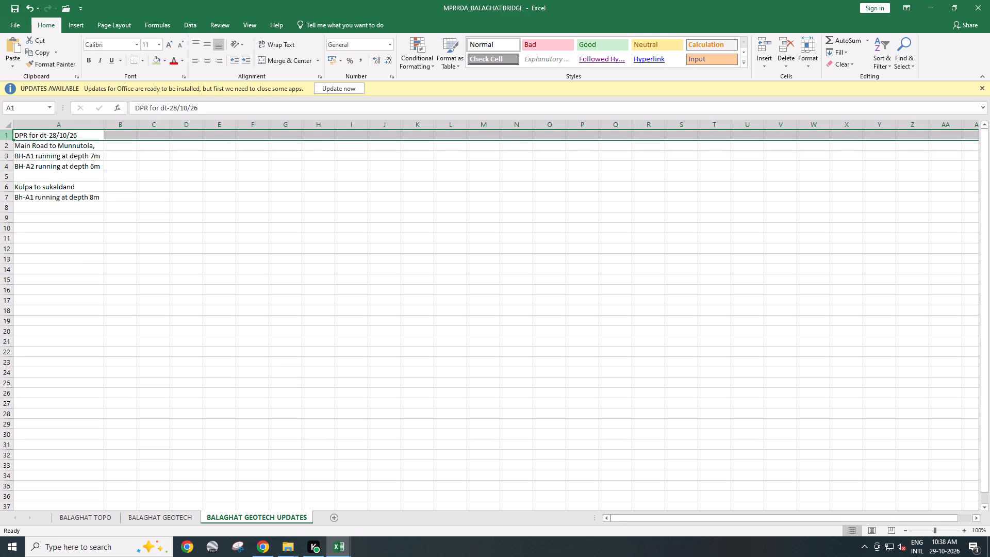
pyautogui.hotkey('ctrl', 'shift', '=')
pyautogui.click(253, 431)
# Open the sheet options for BALAGHAT GEOTECH UPDATES.
pyautogui.rightClick(237, 516)
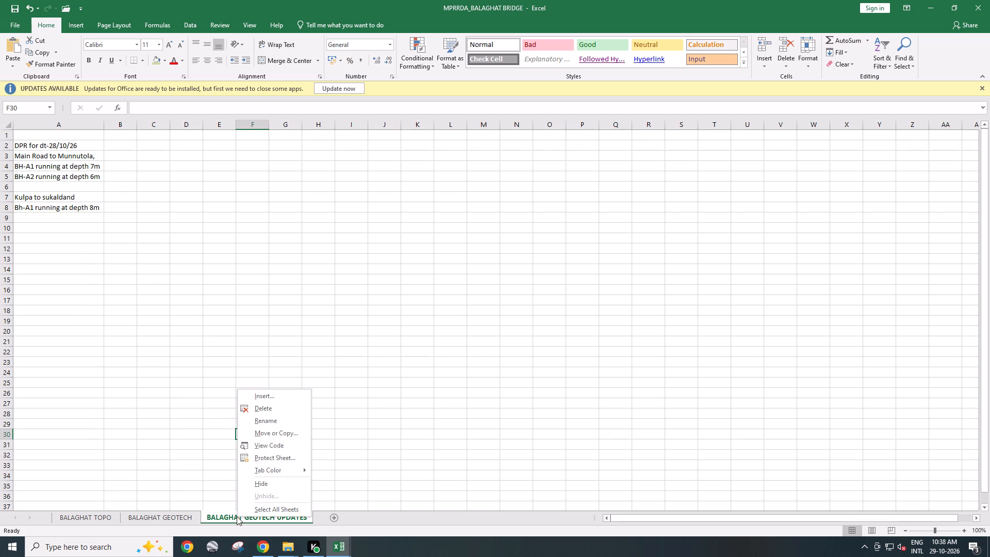
# Copy the sheet name BALAGHAT GEOTECH UPDATES into cell A1 as the sheet's heading, and select that cell.
pyautogui.click(275, 420)
pyautogui.hotkey('ctrl', 'a')
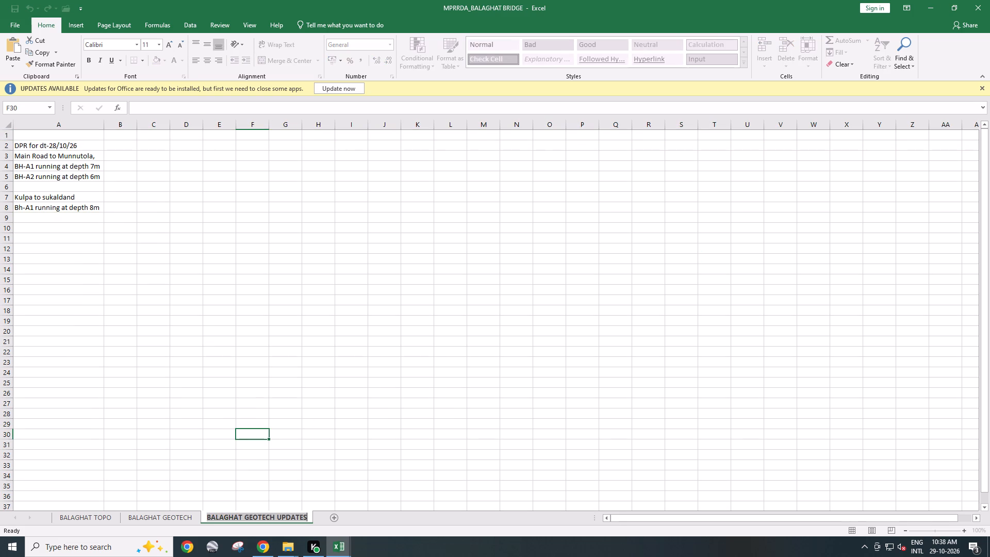
pyautogui.hotkey('ctrl', 'c')
pyautogui.click(302, 373)
pyautogui.doubleClick(41, 135)
pyautogui.hotkey('ctrl', 'v')
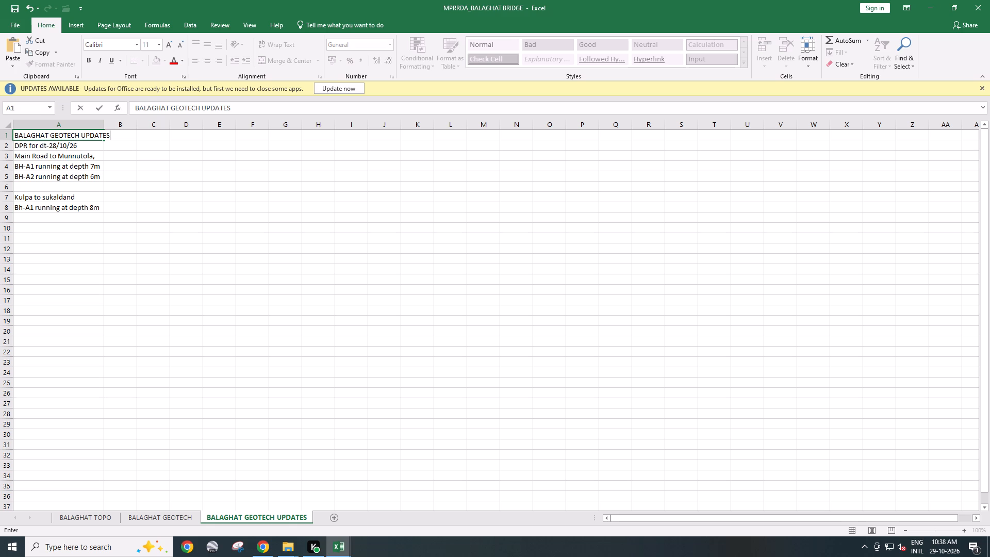
pyautogui.click(137, 227)
pyautogui.click(70, 137)
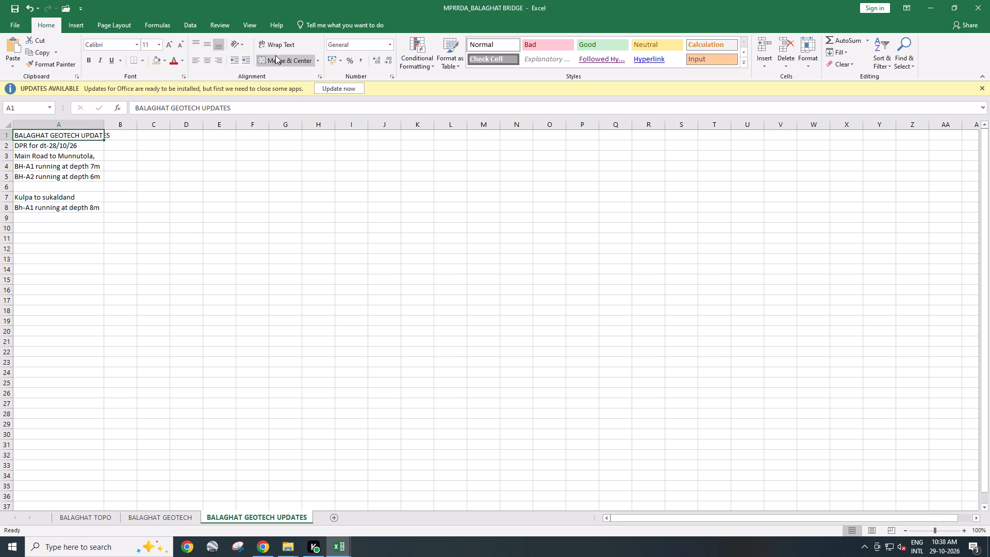
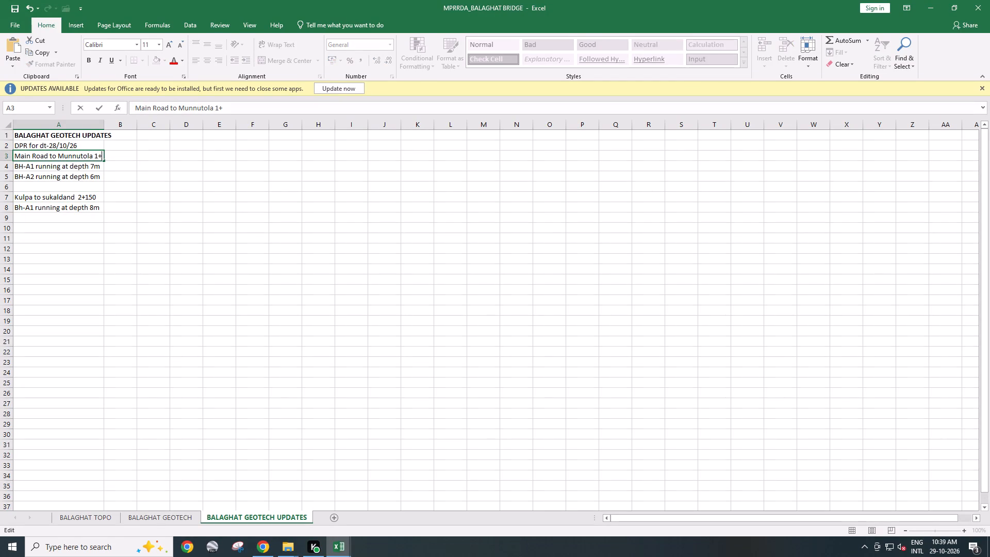
# Complete the chainage in cell A3 so the entry reads Main Road to Munnutola 1+300, and save the workbook.
pyautogui.write('300')
pyautogui.press('Return')
pyautogui.hotkey('ctrl', 's')
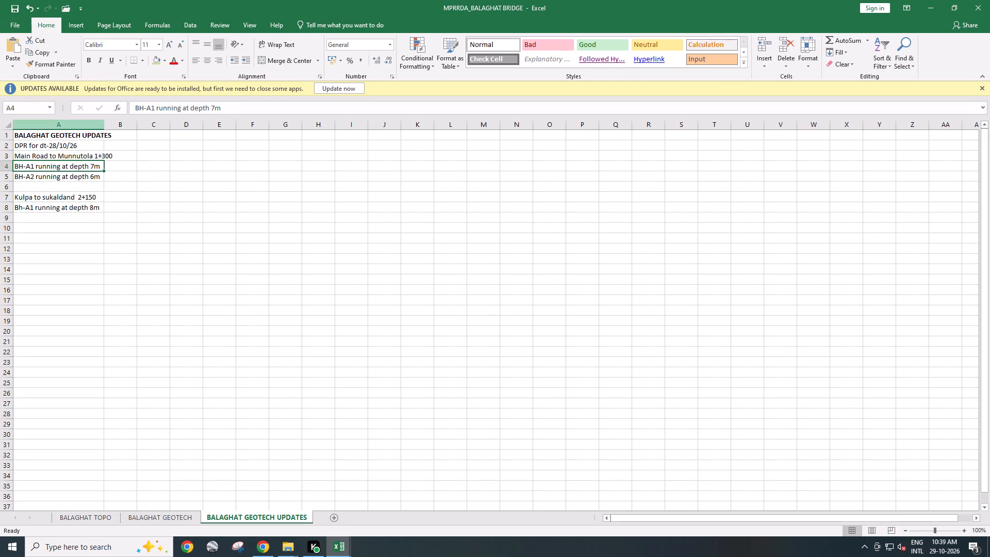
# Auto-fit column A's width to its contents on the geotech updates sheet and save the workbook.
pyautogui.doubleClick(102, 127)
pyautogui.hotkey('ctrl', 's')
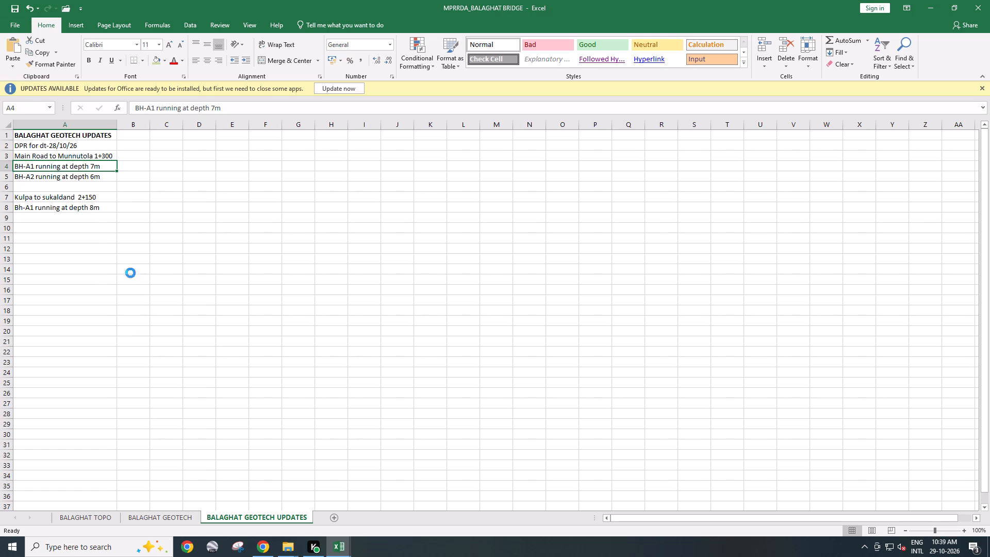
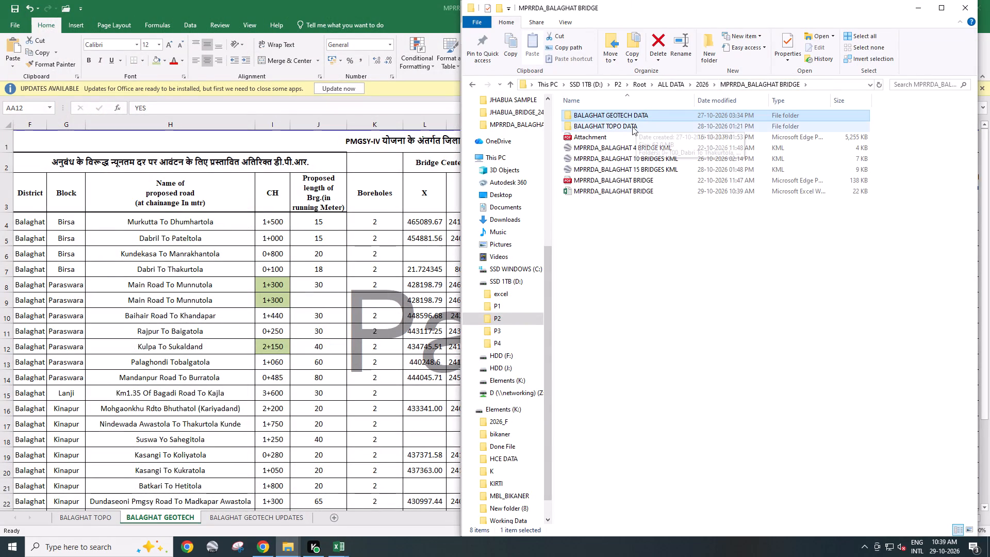
# Create a folder in BALAGHAT GEOTECH DATA named 2+150_Kulpa To Sukaldand, reusing the name of the matching topo data folder.
pyautogui.doubleClick(636, 122)
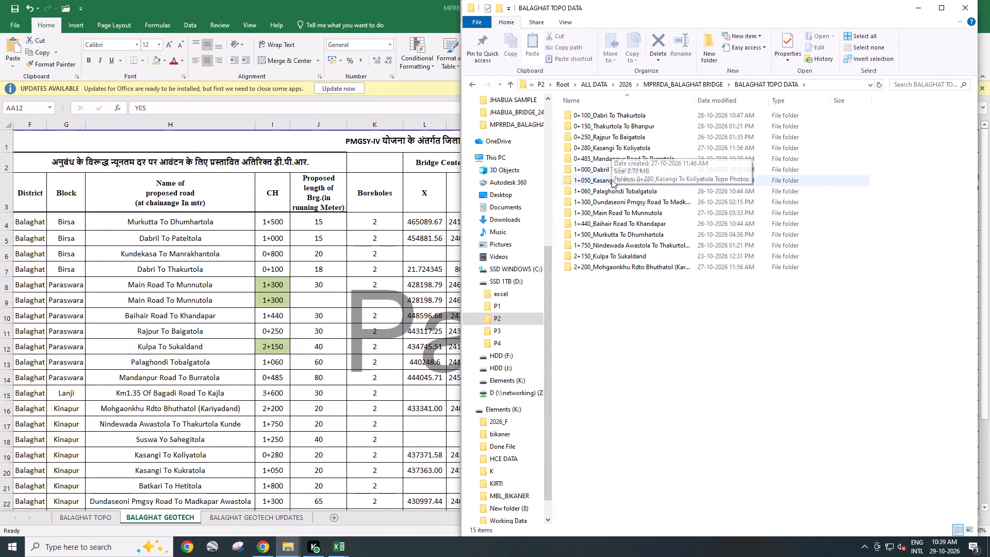
pyautogui.click(606, 260)
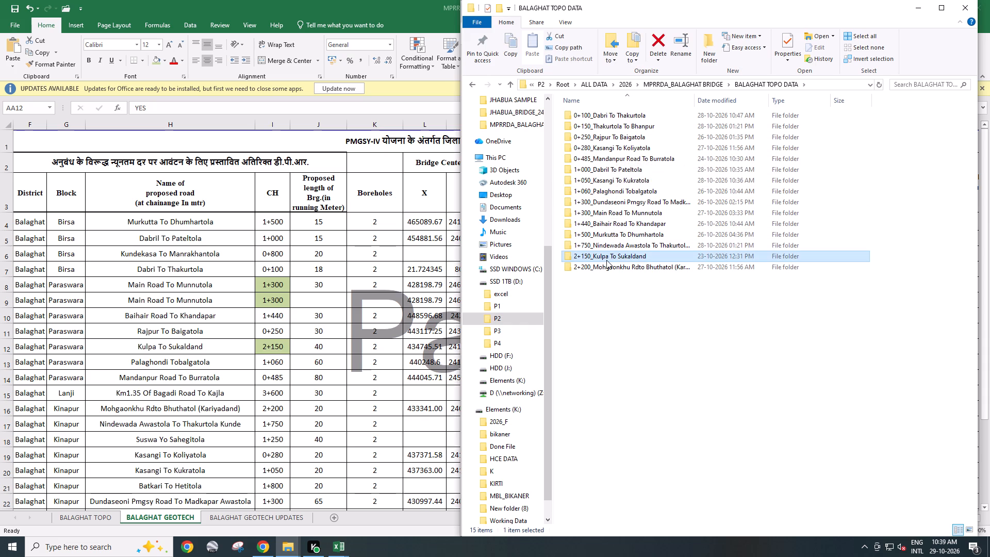
pyautogui.press('F2')
pyautogui.hotkey('ctrl', 'c')
pyautogui.click(666, 85)
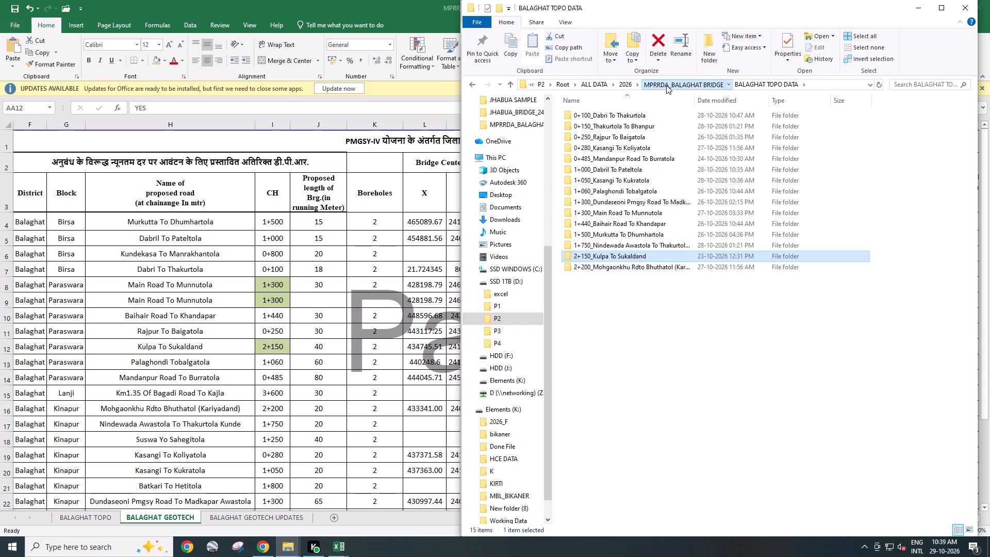
pyautogui.doubleClick(625, 117)
pyautogui.rightClick(604, 191)
pyautogui.click(645, 315)
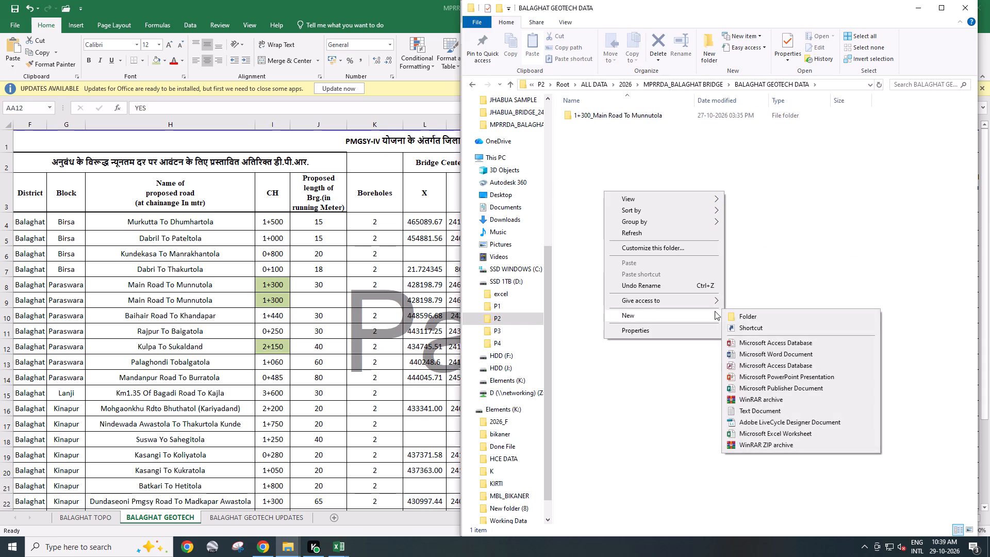
pyautogui.click(740, 320)
pyautogui.hotkey('ctrl', 'v')
pyautogui.click(673, 233)
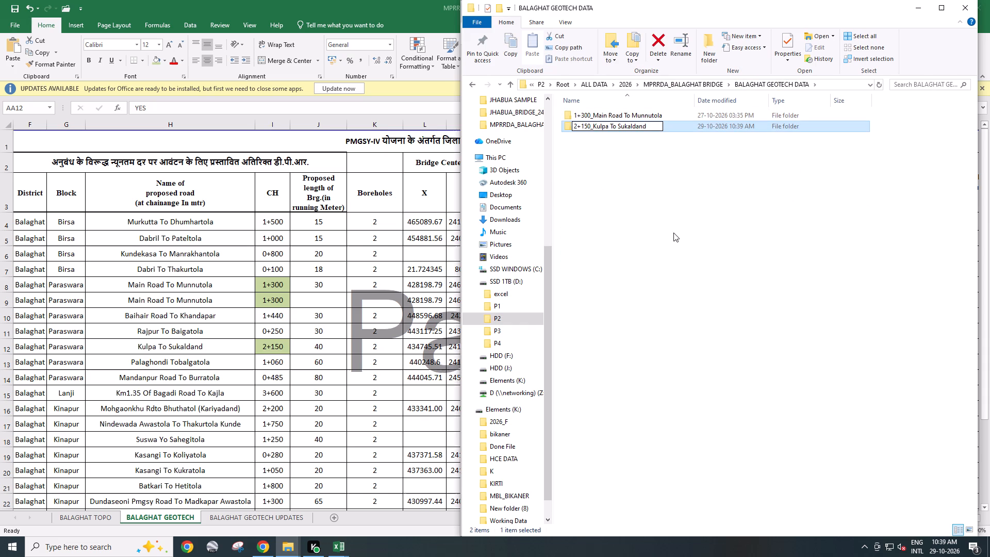
# Move the photos 2+150-BH-A1_F and 2+150-BH-A1_F (2) from Downloads into the 2+150_Kulpa To Sukaldand geotech folder.
pyautogui.click(292, 553)
pyautogui.click(255, 485)
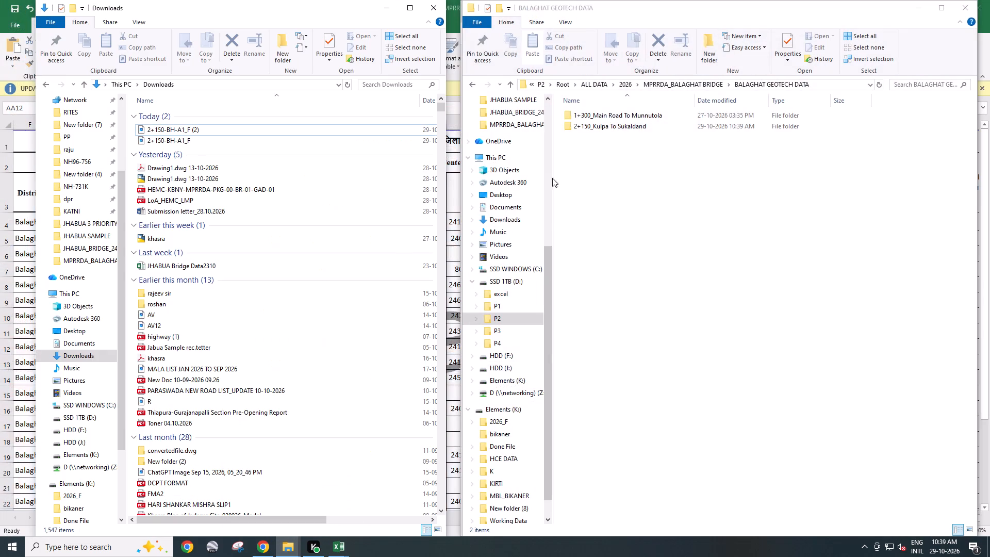
pyautogui.doubleClick(620, 125)
pyautogui.click(208, 136)
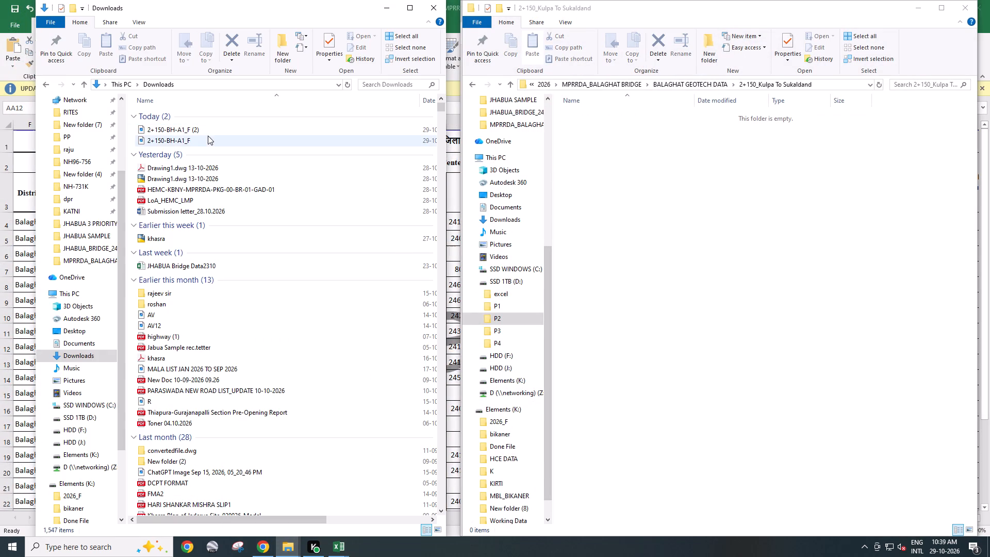
pyautogui.keyDown('shift'); pyautogui.click(201, 131); pyautogui.keyUp('shift')
pyautogui.hotkey('ctrl', 'x')
pyautogui.click(759, 167)
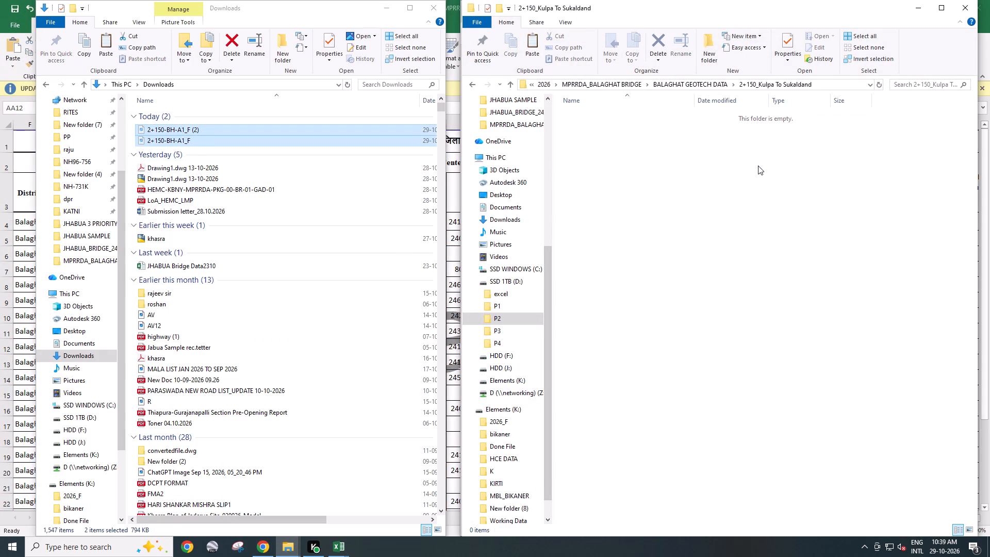
pyautogui.hotkey('ctrl', 'v')
# Copy the photo 2+150-BH-A1_F into a new folder named BALAGHAT 20 BRIDGE SITE PHOTOS inside BALAGHAT GEOTECH DATA.
pyautogui.click(589, 132)
pyautogui.hotkey('ctrl', 'c')
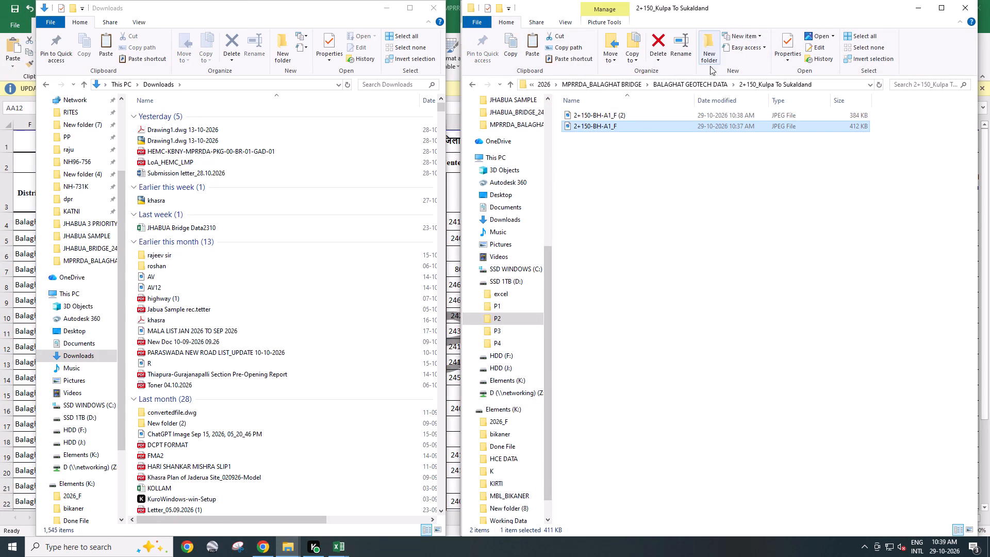
pyautogui.click(723, 83)
pyautogui.click(701, 79)
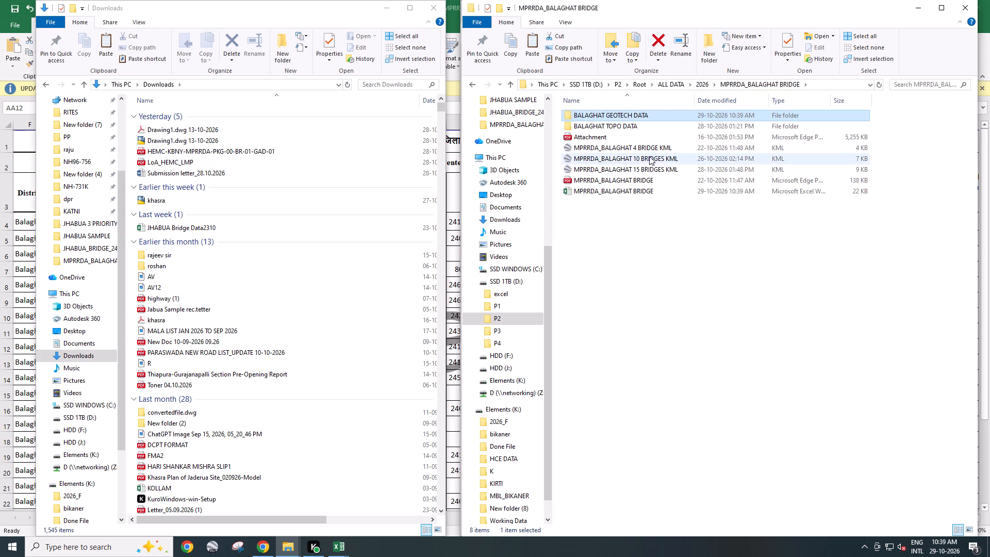
pyautogui.doubleClick(618, 113)
pyautogui.rightClick(625, 174)
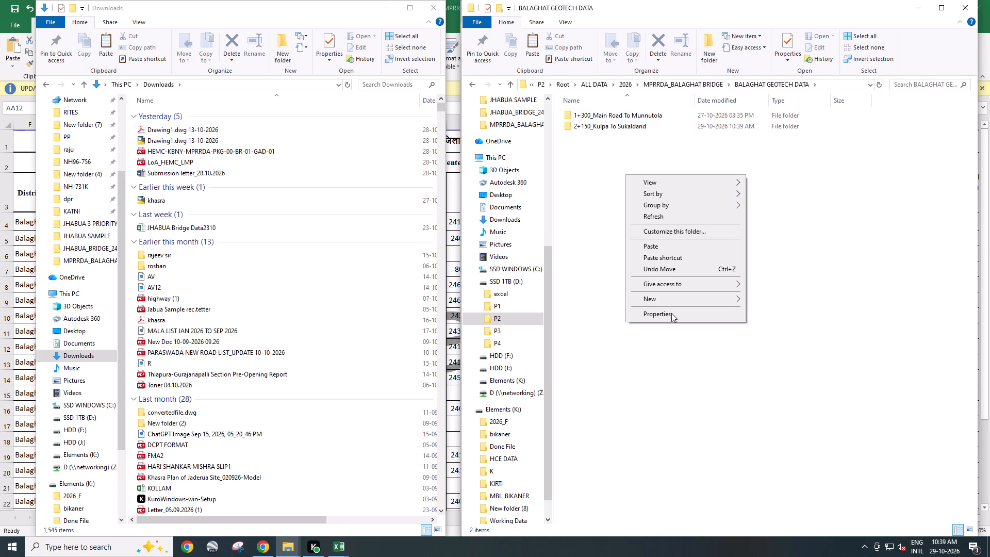
pyautogui.click(674, 303)
pyautogui.click(783, 298)
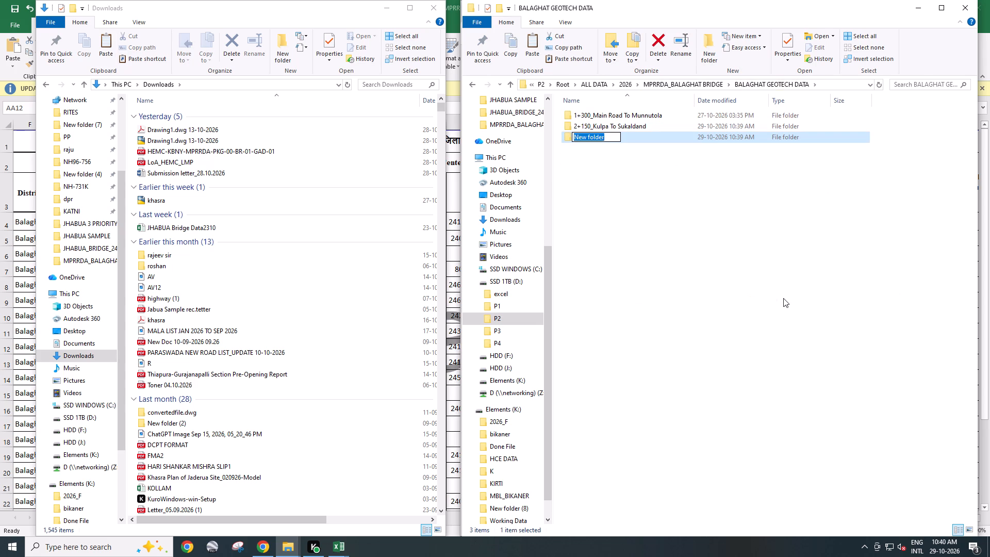
pyautogui.write('BALGHAT')
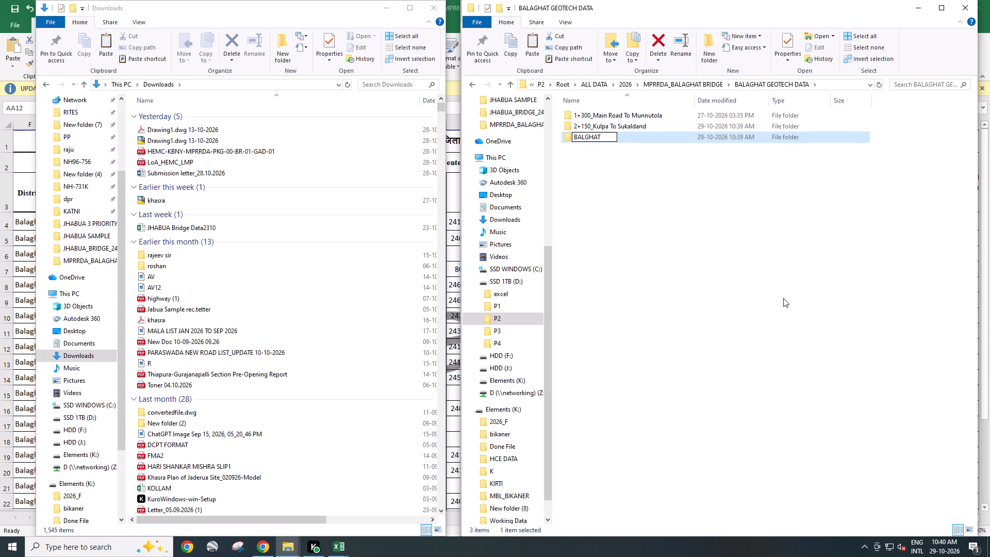
pyautogui.press('BackSpace')
pyautogui.press('BackSpace')
pyautogui.press('BackSpace')
pyautogui.press('BackSpace')
pyautogui.press('BackSpace')
pyautogui.press('a')
pyautogui.press('BackSpace')
pyautogui.write('KLA')
pyautogui.press('space')
pyautogui.press('BackSpace')
pyautogui.press('BackSpace')
pyautogui.press('BackSpace')
pyautogui.press('BackSpace')
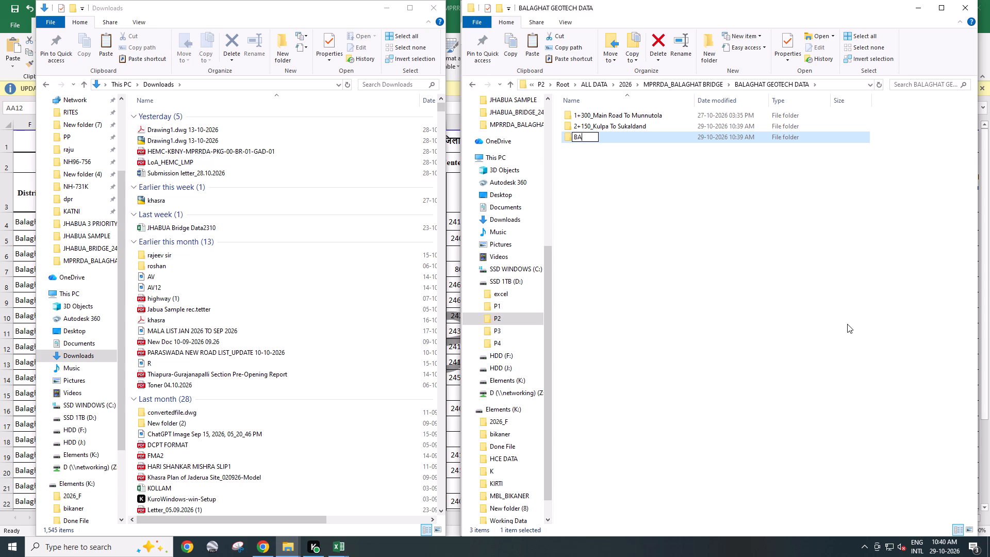
pyautogui.write('LA GHAT')
pyautogui.press('BackSpace')
pyautogui.press('BackSpace')
pyautogui.press('Insert')
pyautogui.press('Insert')
pyautogui.press('Insert')
pyautogui.press('Insert')
pyautogui.press('BackSpace')
pyautogui.press('BackSpace')
pyautogui.press('BackSpace')
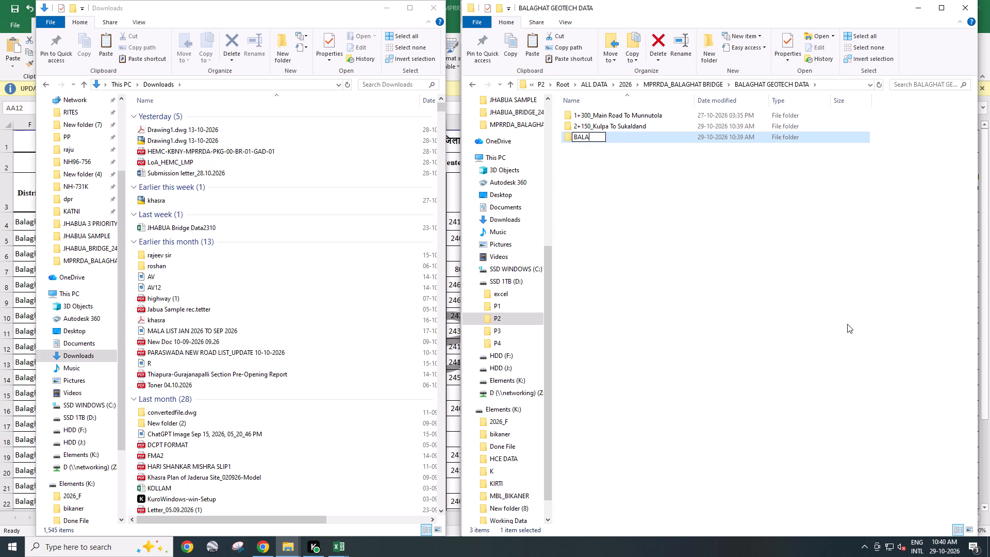
pyautogui.write('GHAT')
pyautogui.press('space')
pyautogui.write('20')
pyautogui.press('space')
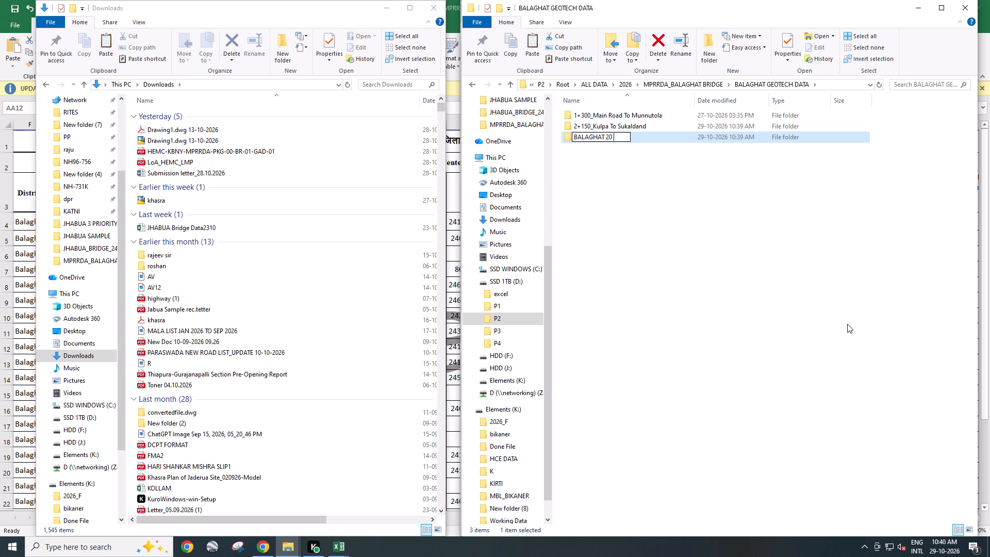
pyautogui.write('BRUIDGE')
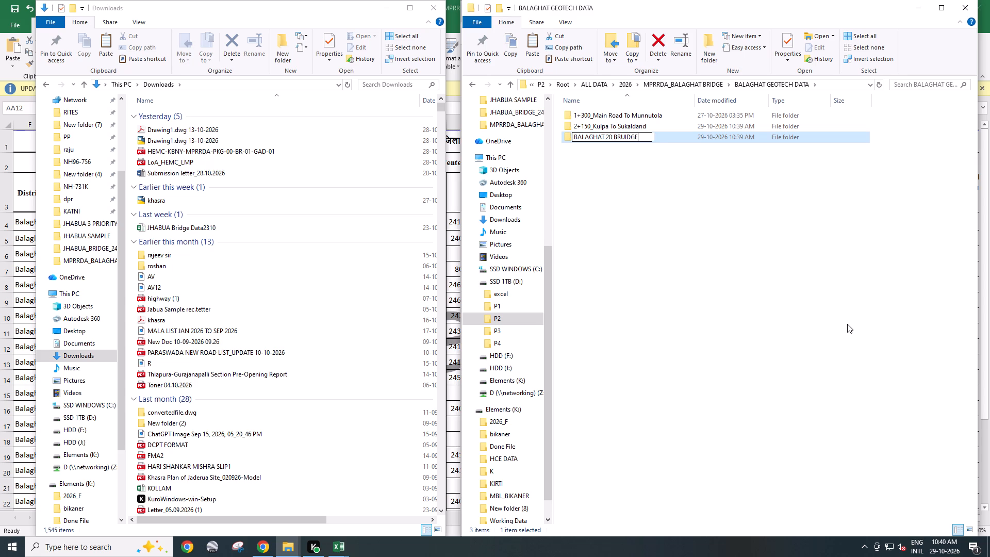
pyautogui.press('BackSpace')
pyautogui.press('BackSpace')
pyautogui.press('BackSpace')
pyautogui.press('BackSpace')
pyautogui.press('BackSpace')
pyautogui.write('IDGE')
pyautogui.press('space')
pyautogui.write('SITE')
pyautogui.press('space')
pyautogui.press('p')
pyautogui.write('HOTOS')
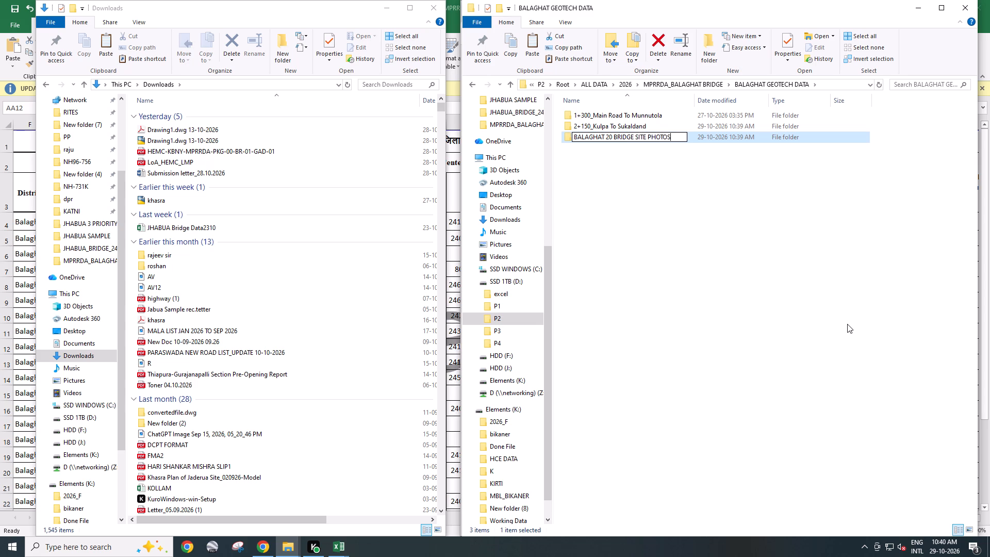
pyautogui.press('Return')
pyautogui.press('Return')
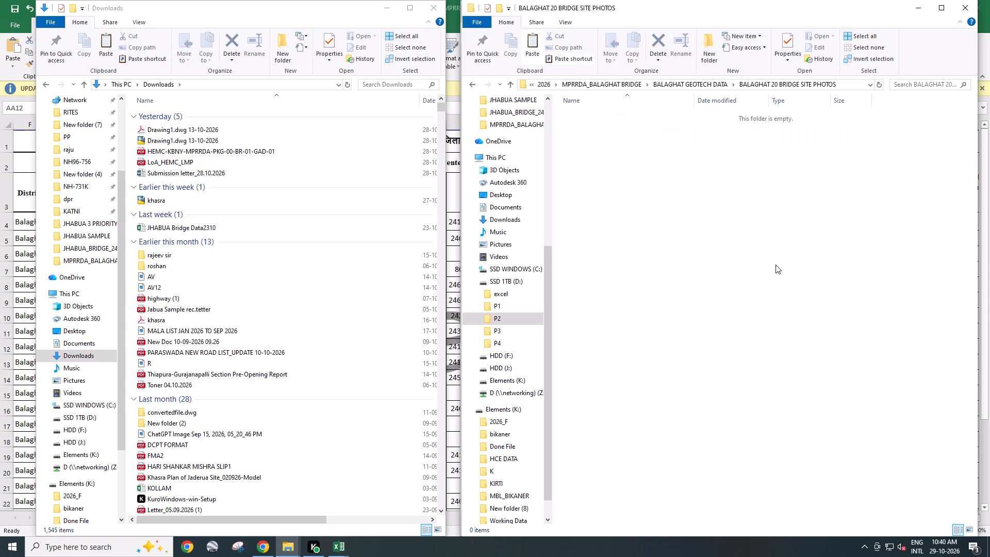
pyautogui.hotkey('ctrl', 'v')
# Copy the photo 1+300-BH-A1_F from the 1+300-BH-A1 subfolder into its parent folder 1+300_Main Road To Munnutola.
pyautogui.click(687, 81)
pyautogui.click(586, 122)
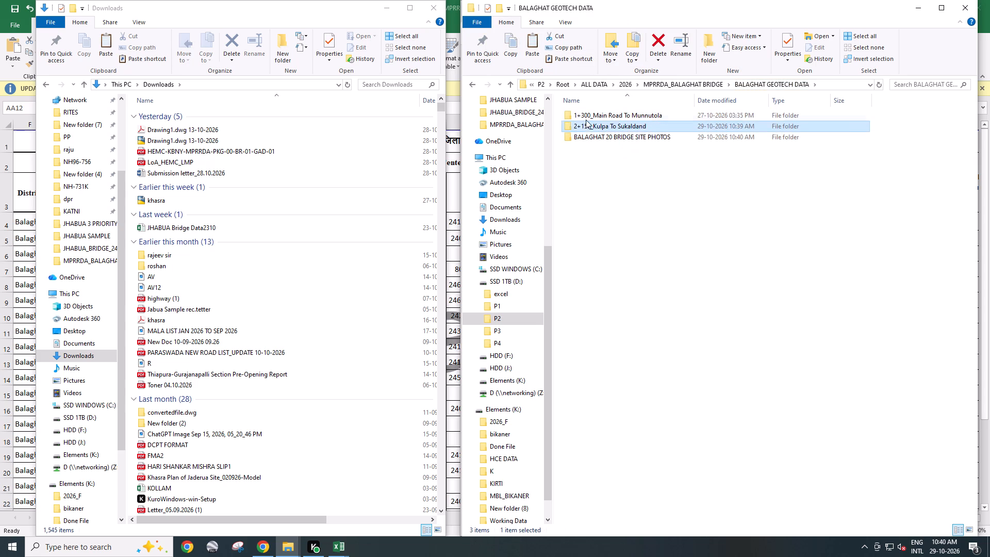
pyautogui.doubleClick(605, 115)
pyautogui.doubleClick(601, 121)
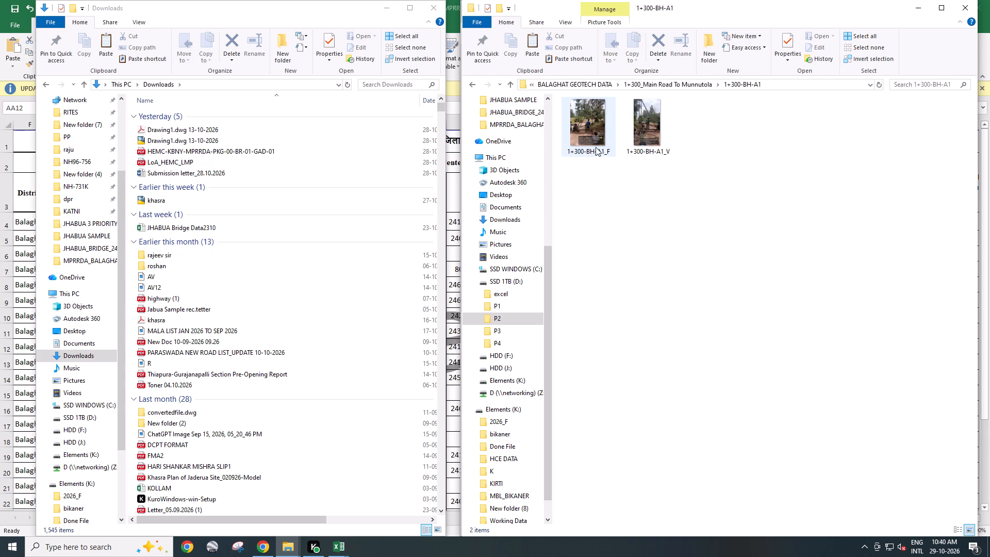
pyautogui.click(596, 147)
pyautogui.hotkey('ctrl', 'c')
pyautogui.click(692, 87)
pyautogui.hotkey('ctrl', 'v')
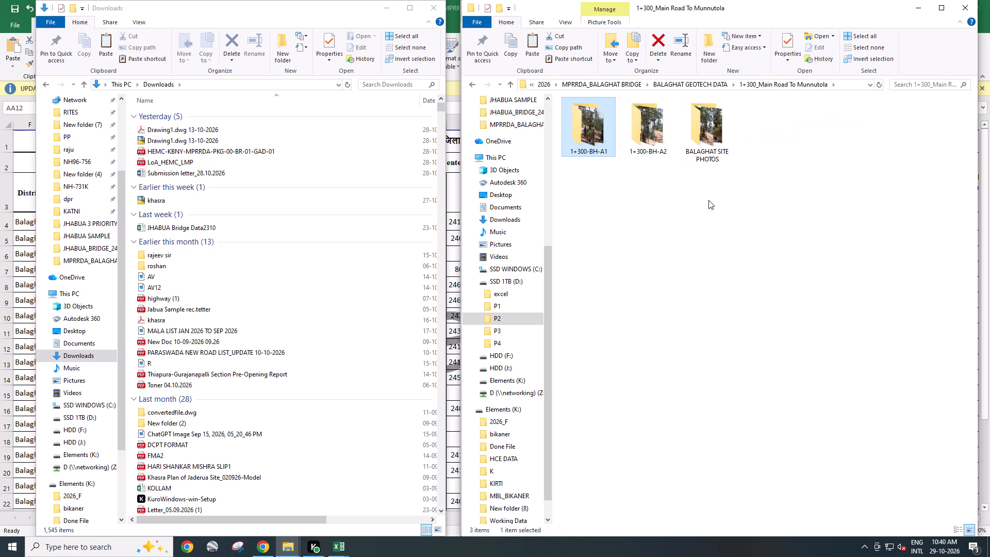
# Copy the photo 1+300-BH-A2_F from the 1+300-BH-A2 subfolder into the 1+300_Main Road To Munnutola folder.
pyautogui.doubleClick(648, 133)
pyautogui.click(587, 140)
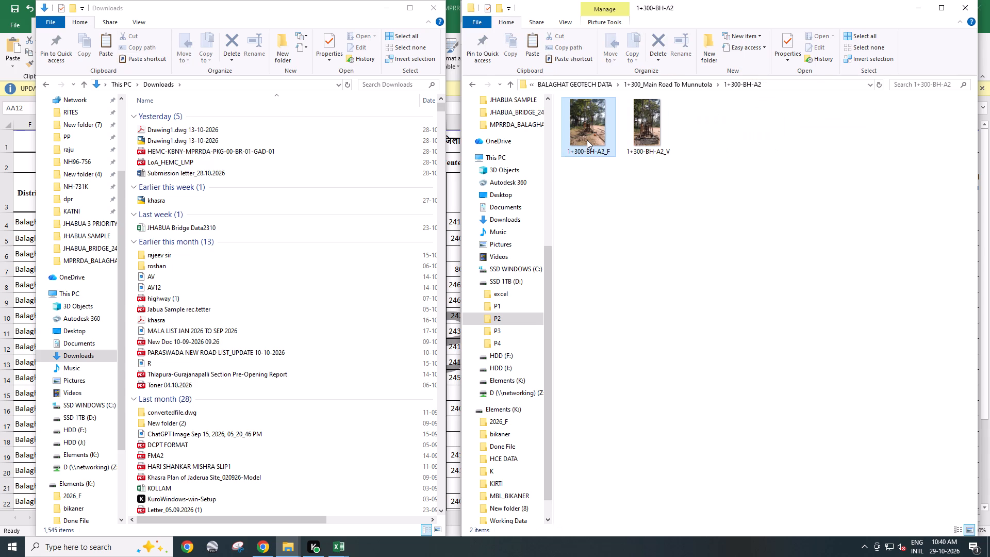
pyautogui.hotkey('ctrl', 'c')
pyautogui.click(719, 210)
pyautogui.click(686, 88)
pyautogui.hotkey('ctrl', 'v')
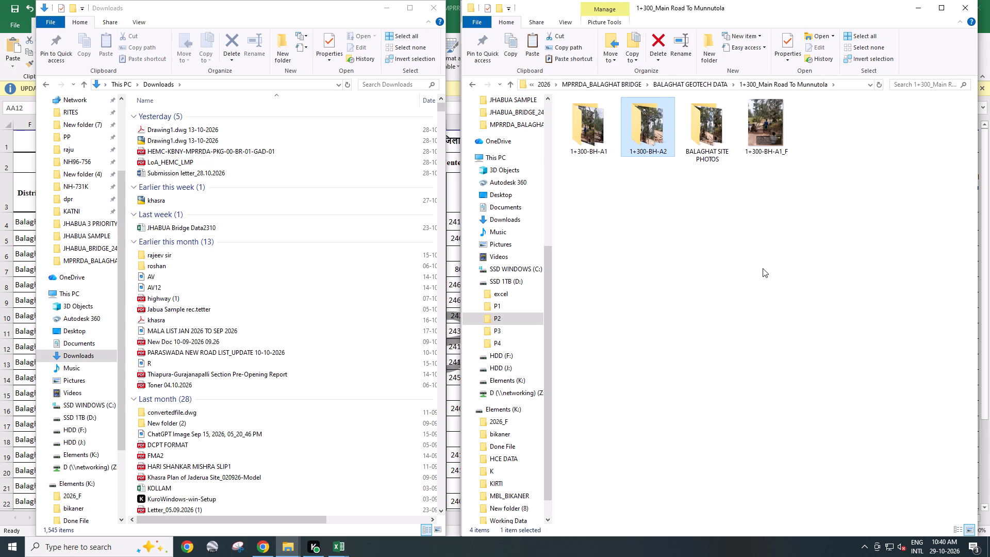
pyautogui.click(764, 269)
# Append PARASWADA, copied from a photo name in BALAGHAT SITE PHOTOS, to the photo name 1+300-BH-A1_F in 1+300_Main Road To Munnutola.
pyautogui.doubleClick(721, 147)
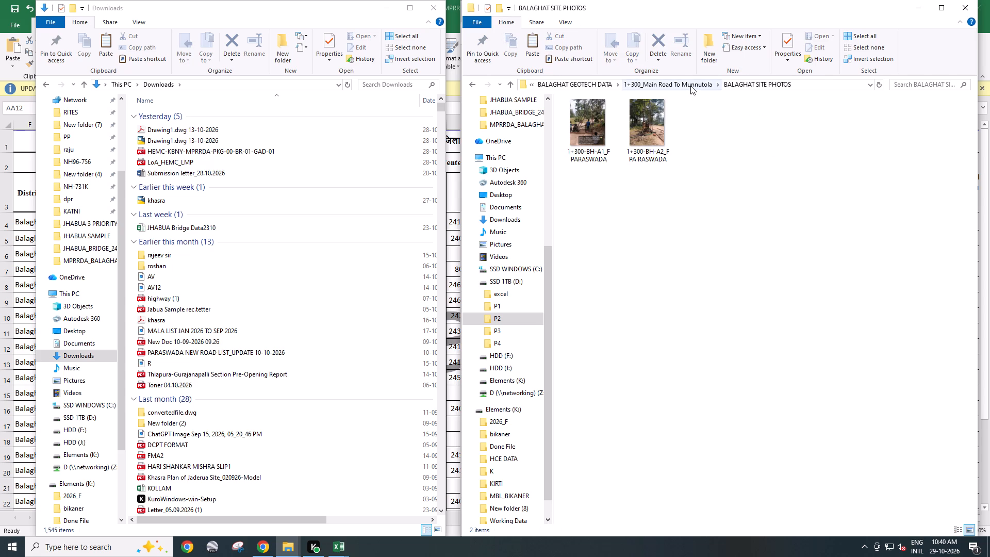
pyautogui.click(690, 86)
pyautogui.doubleClick(692, 155)
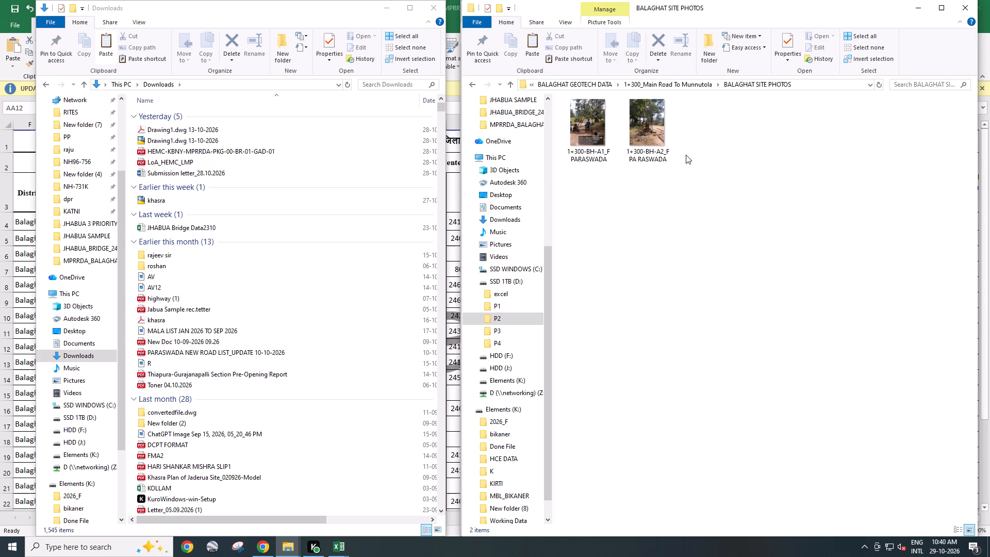
pyautogui.click(590, 159)
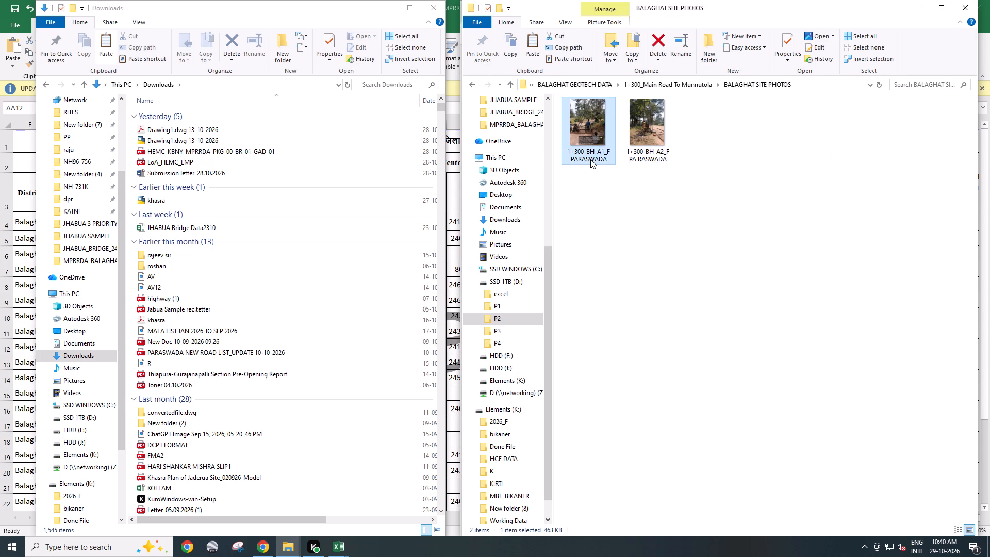
pyautogui.press('F2')
pyautogui.moveTo(566, 158); pyautogui.dragTo(628, 161)
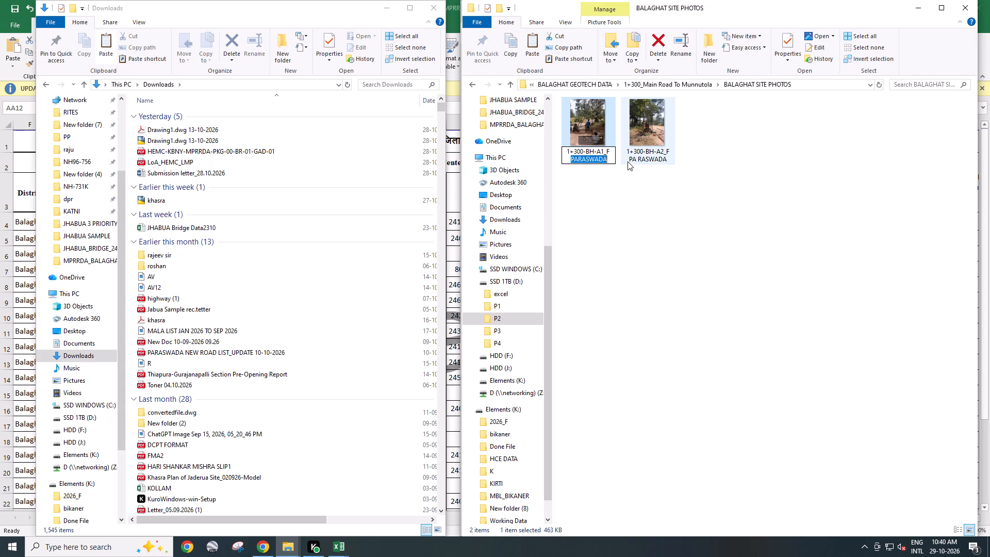
pyautogui.hotkey('ctrl', 'c')
pyautogui.click(700, 85)
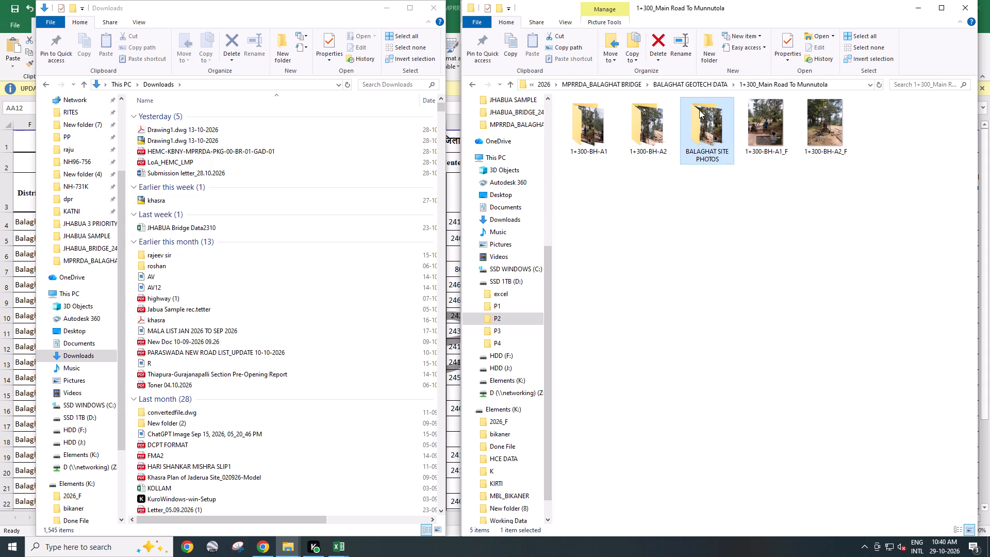
pyautogui.click(760, 155)
pyautogui.press('F2')
pyautogui.click(788, 150)
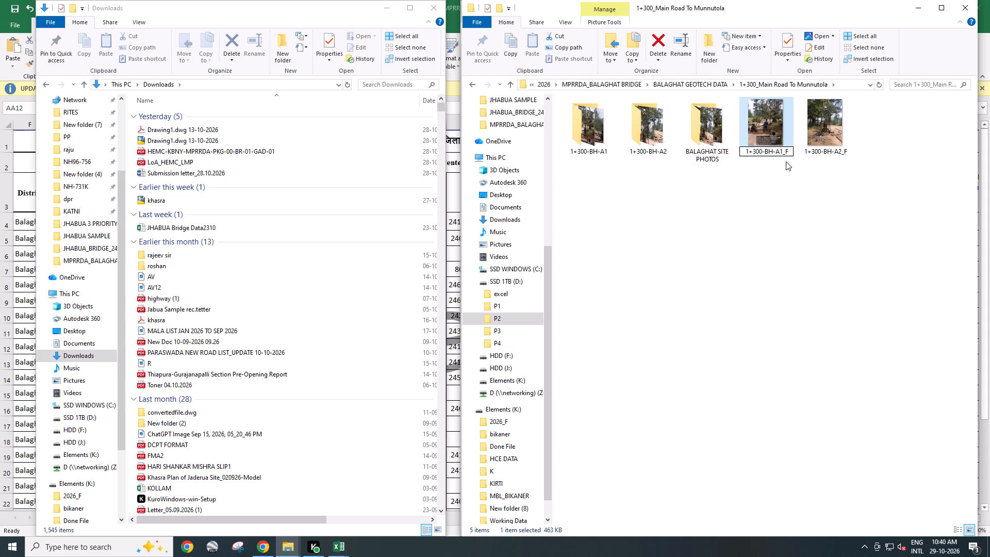
pyautogui.press('space')
pyautogui.hotkey('ctrl', 'v')
# Rename the photo 1+300-BH-A2_F in the 1+300_Main Road To Munnutola folder as 1+300-BH-A2_F PARASWADA.
pyautogui.click(843, 152)
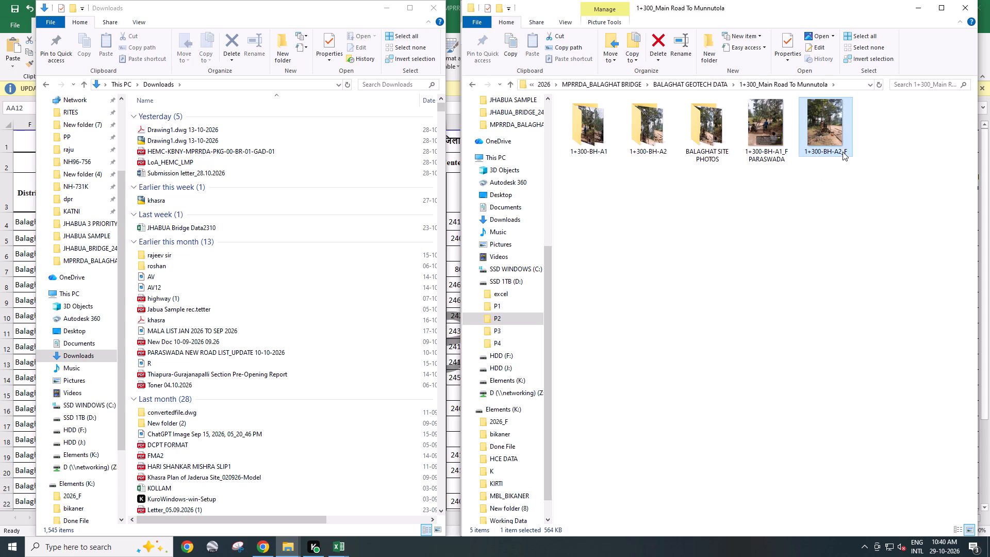
pyautogui.press('F2')
pyautogui.click(847, 153)
pyautogui.press('space')
pyautogui.hotkey('ctrl', 'v')
pyautogui.click(814, 235)
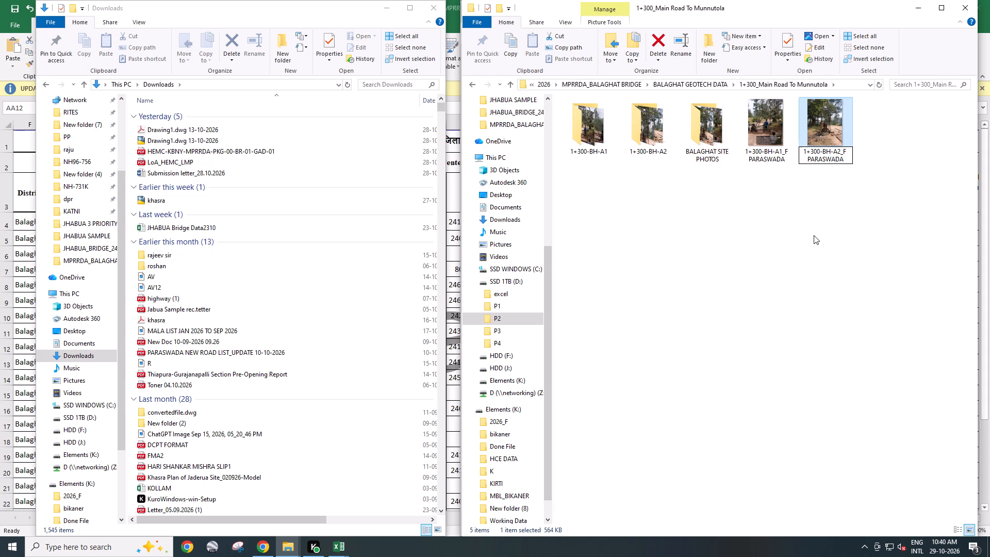
# Delete the BALAGHAT SITE PHOTOS subfolder from the 1+300_Main Road To Munnutola folder.
pyautogui.click(688, 123)
pyautogui.press('Delete')
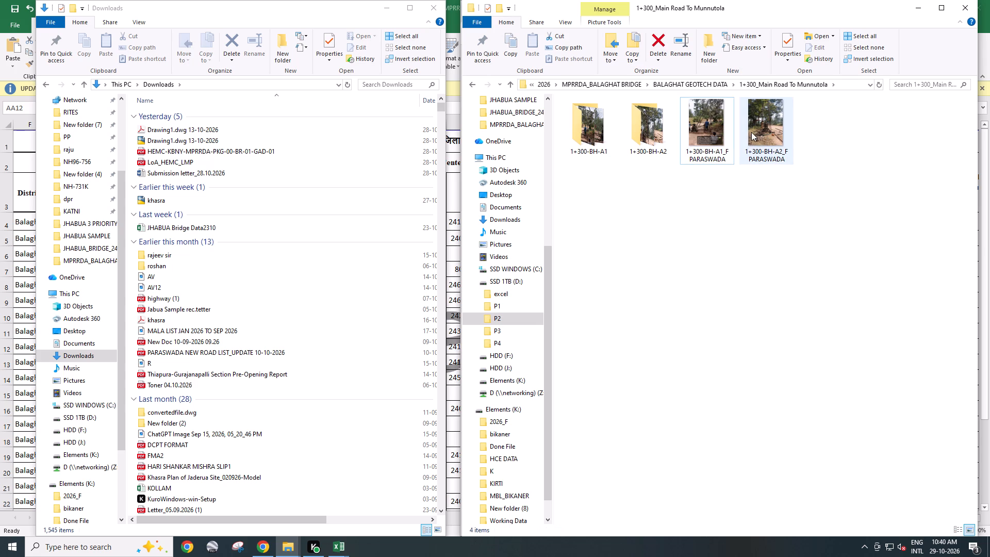
# Move the photos 1+300-BH-A1_F PARASWADA and 1+300-BH-A2_F PARASWADA into the BALAGHAT 20 BRIDGE SITE PHOTOS folder.
pyautogui.click(714, 139)
pyautogui.keyDown('shift'); pyautogui.click(770, 142); pyautogui.keyUp('shift')
pyautogui.hotkey('ctrl', 'x')
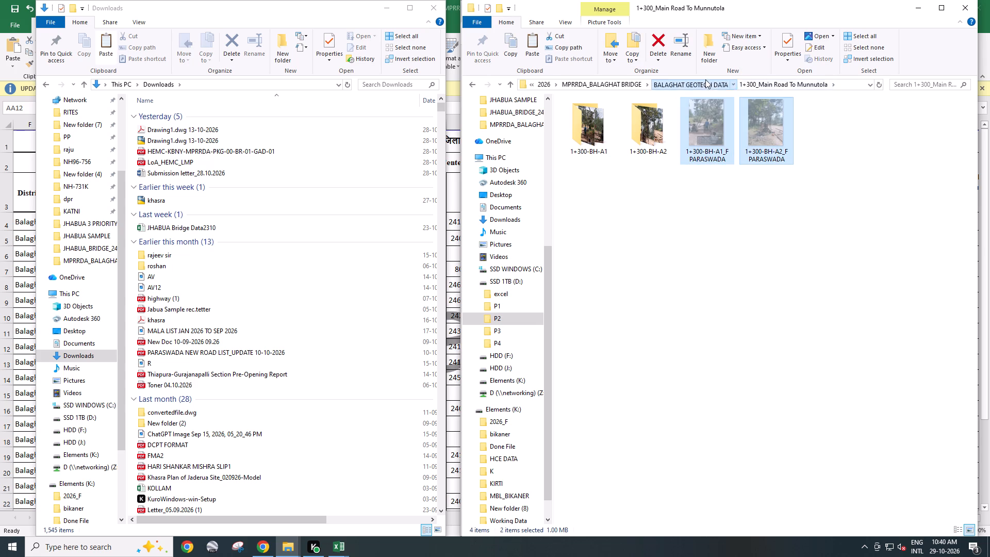
pyautogui.click(705, 79)
pyautogui.doubleClick(650, 134)
pyautogui.hotkey('ctrl', 'v')
pyautogui.click(714, 246)
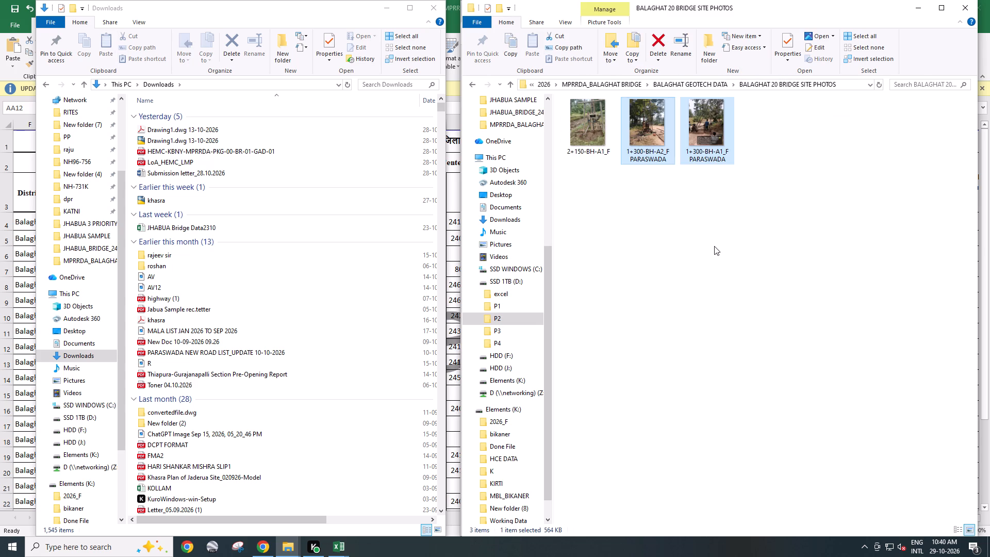
# Open the Submission Kulpa To Sukaldand Bridge drawing in AutoCAD from the 2+150_Kulpa To Sukaldand folder in BALAGHAT TOPO DATA.
pyautogui.click(687, 82)
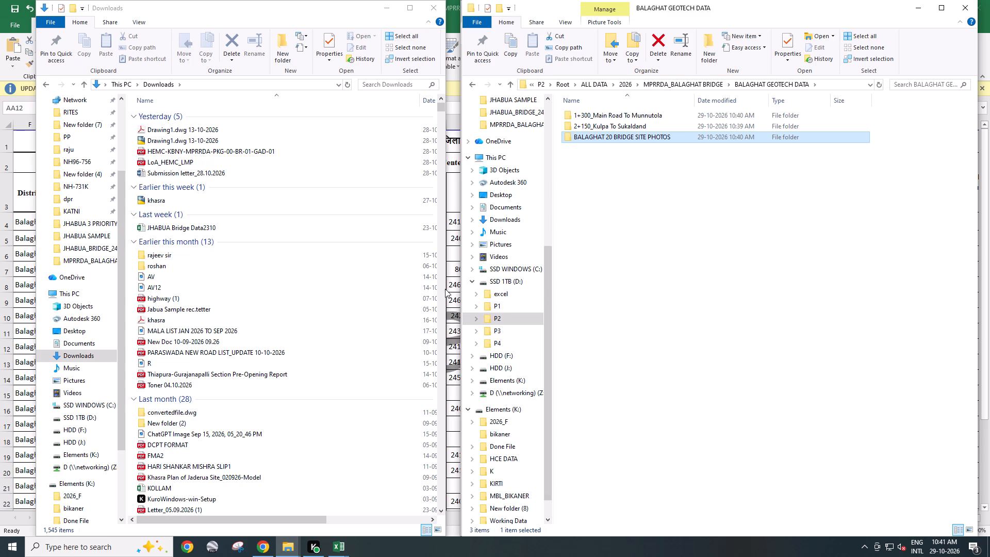
pyautogui.click(677, 78)
pyautogui.click(674, 78)
pyautogui.click(674, 83)
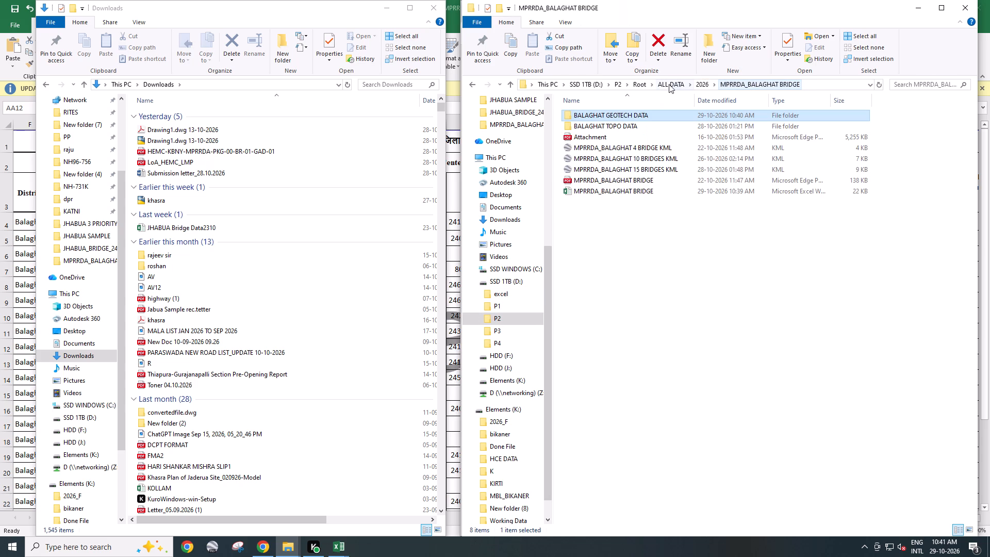
pyautogui.doubleClick(606, 129)
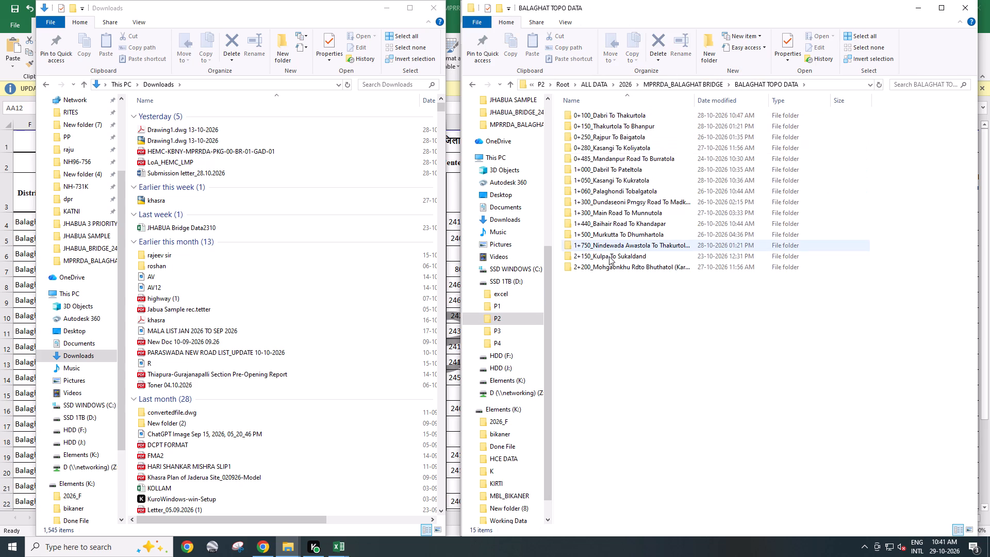
pyautogui.doubleClick(609, 256)
pyautogui.doubleClick(626, 136)
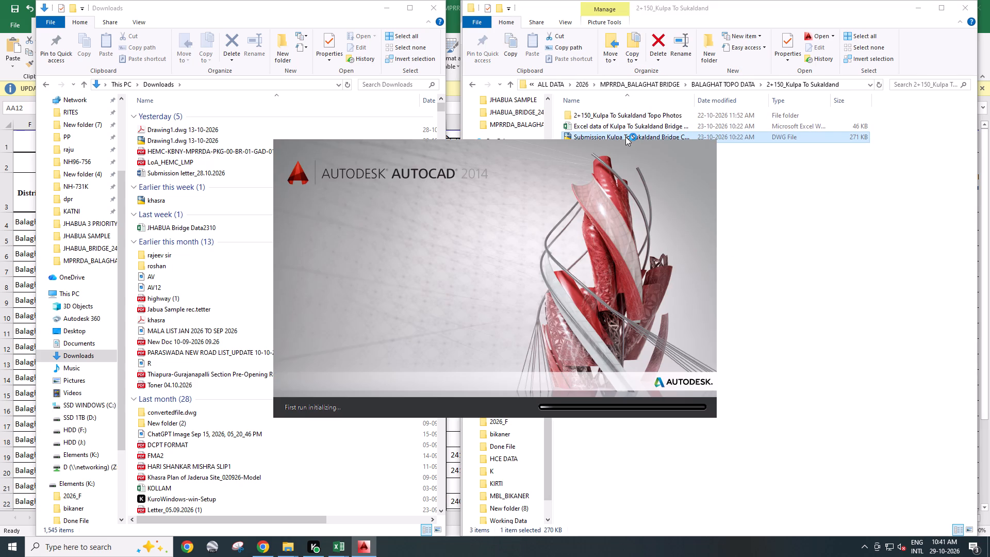
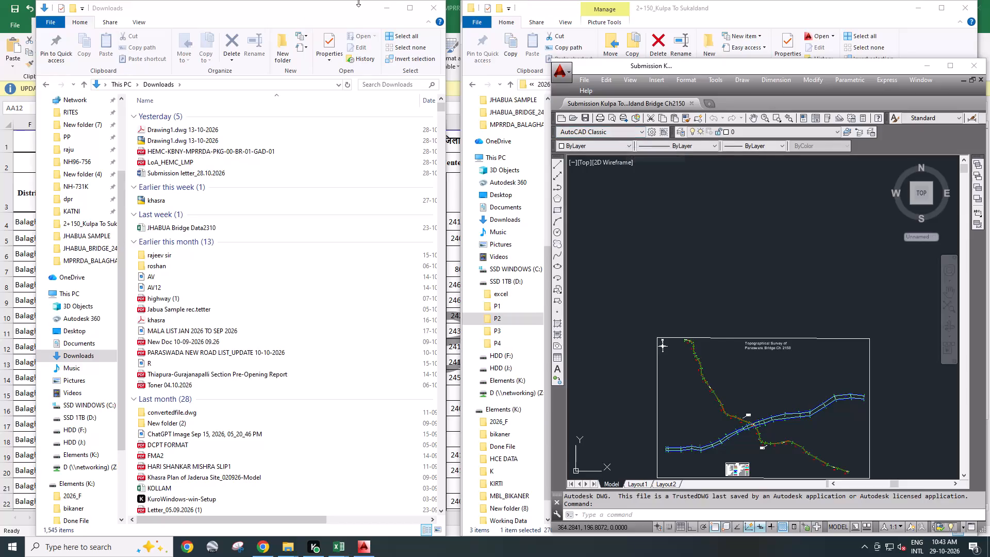
# Examine the road and river alignment around the Proposed Bridge at chainage 2+150 in the Kulpa To Sukaldand topographical drawing.
pyautogui.click(381, 10)
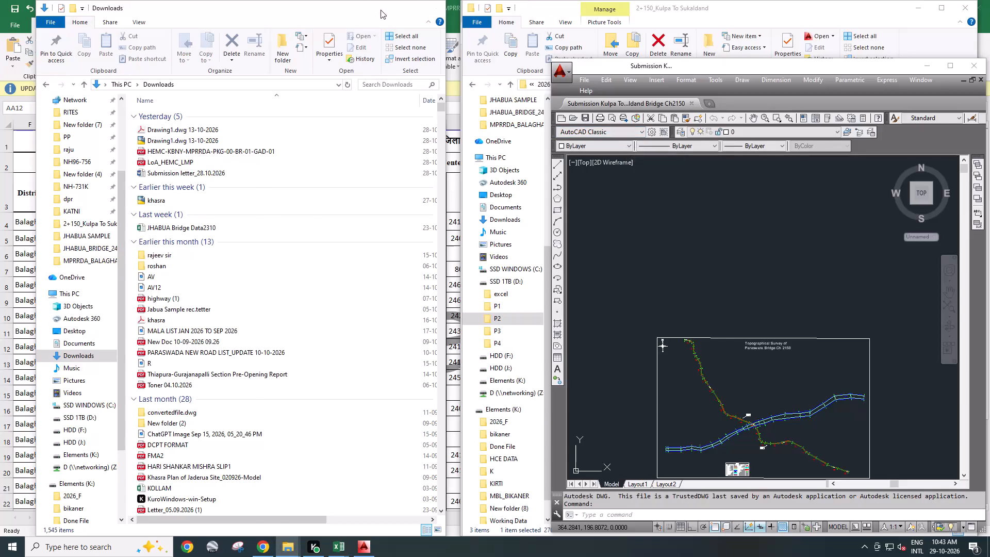
pyautogui.scroll(2, 791, 427)
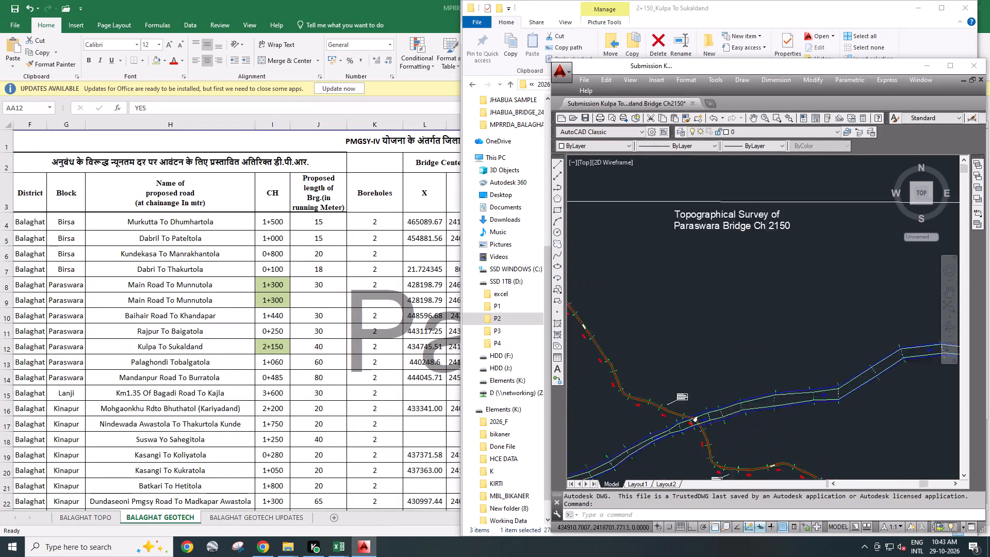
pyautogui.scroll(1, 791, 427)
pyautogui.scroll(2, 591, 449)
pyautogui.scroll(2, 692, 386)
pyautogui.scroll(-2, 749, 302)
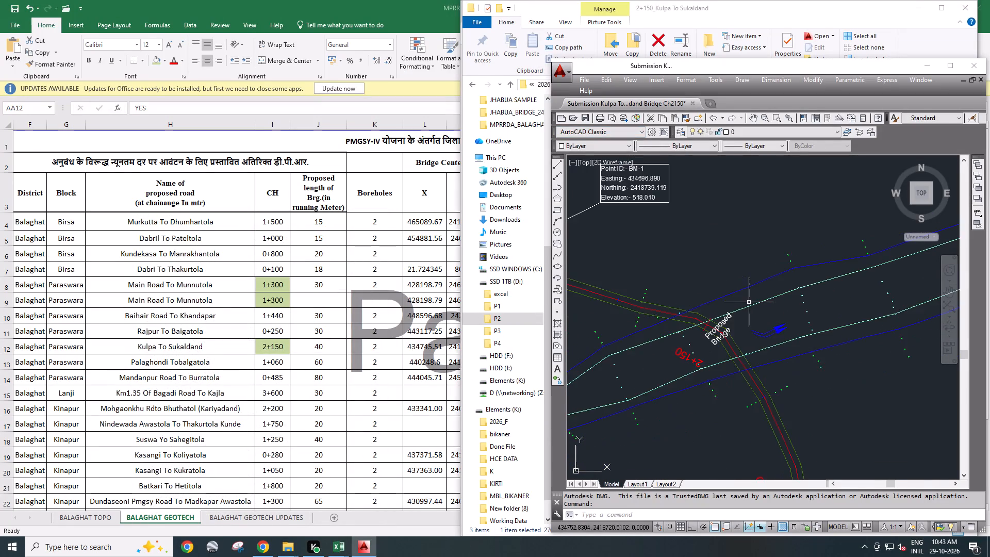
pyautogui.scroll(1, 623, 287)
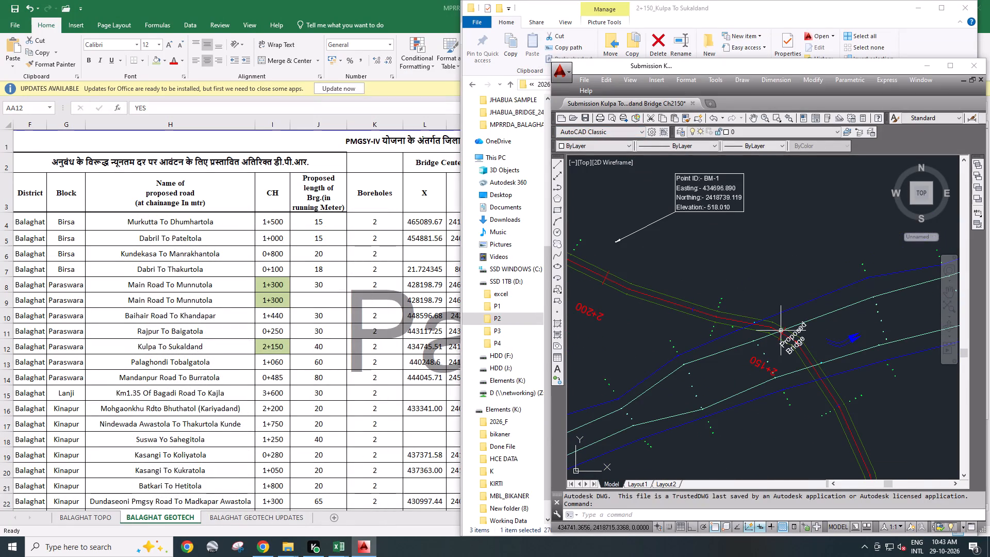
pyautogui.scroll(1, 781, 319)
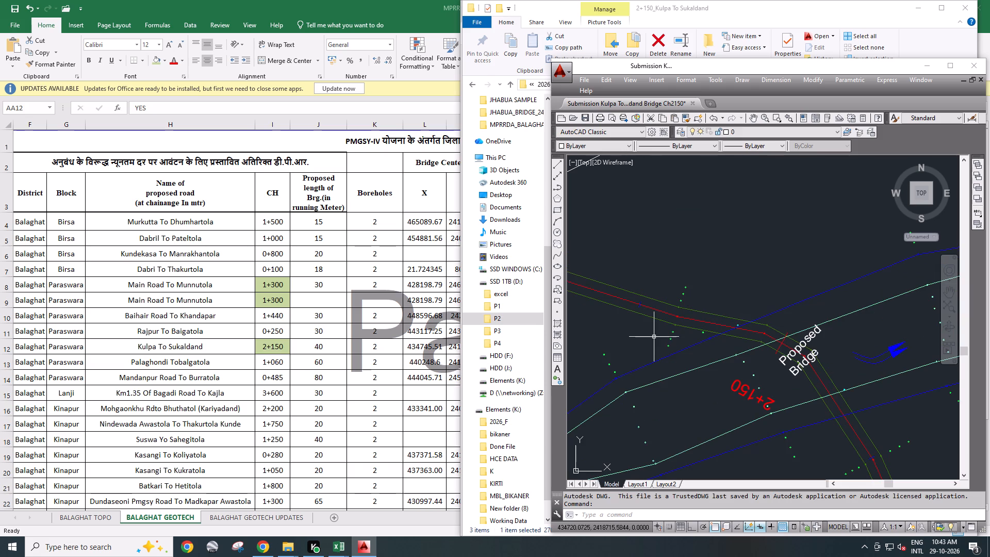
pyautogui.scroll(-2, 654, 337)
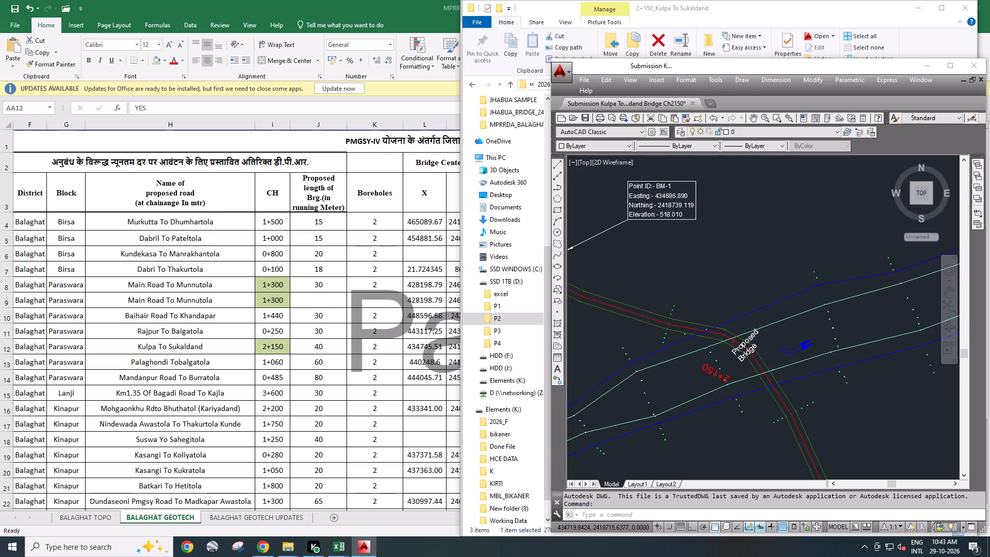
# Identify the green survey point beside the road northwest of the Proposed Bridge label with the ID command and copy its X, Y and Z coordinates.
pyautogui.click(254, 368)
pyautogui.hotkey('alt', 'Tab')
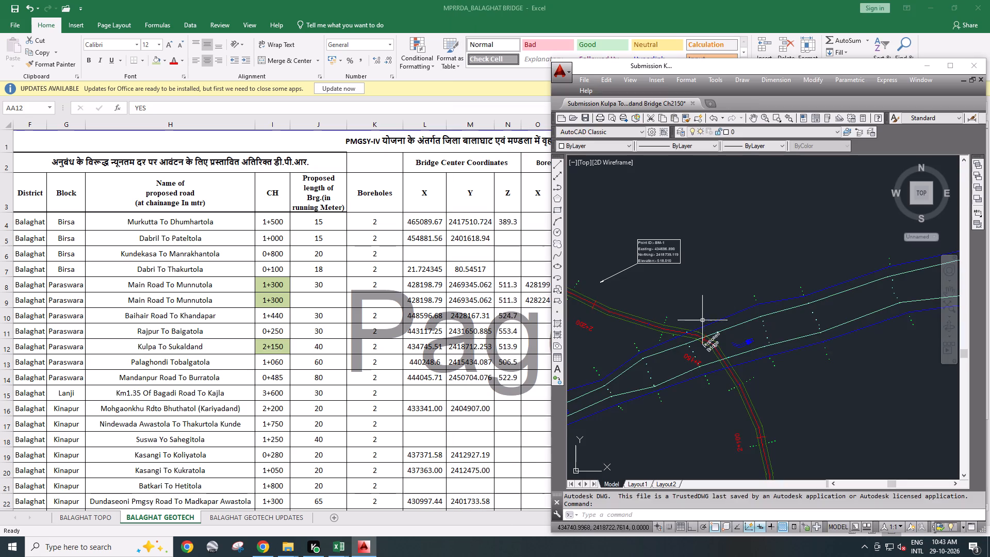
pyautogui.scroll(2, 681, 346)
pyautogui.scroll(-1, 647, 293)
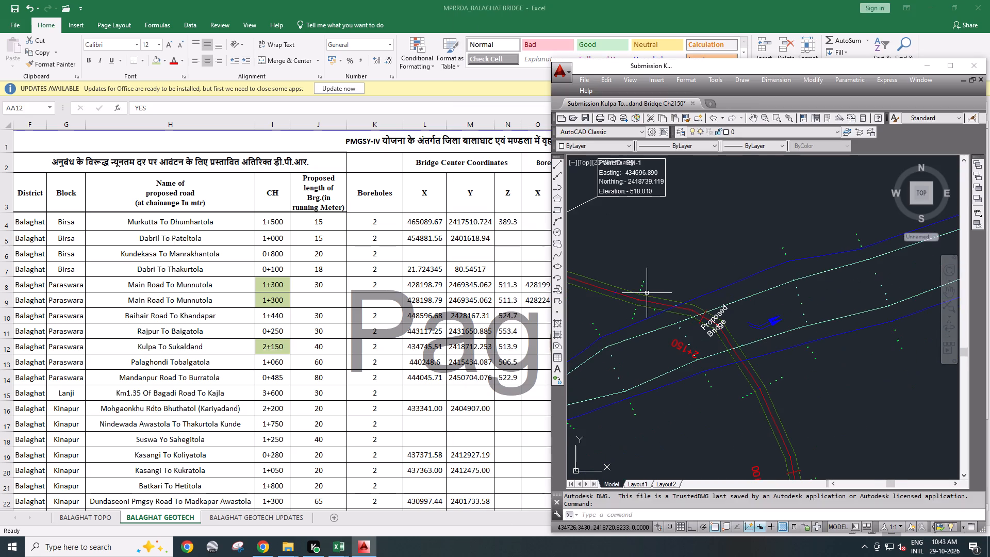
pyautogui.scroll(1, 718, 320)
pyautogui.scroll(1, 605, 272)
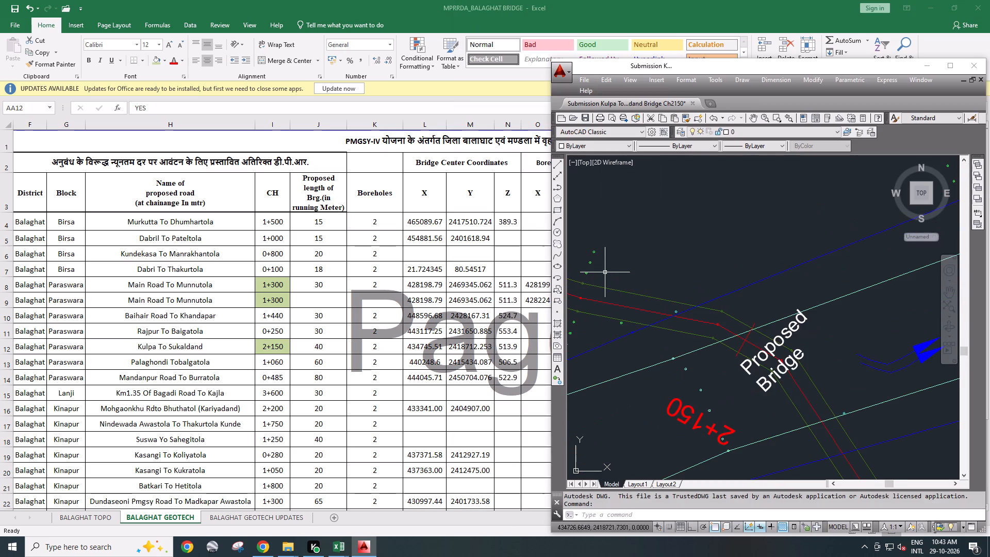
pyautogui.write('ID')
pyautogui.press('space')
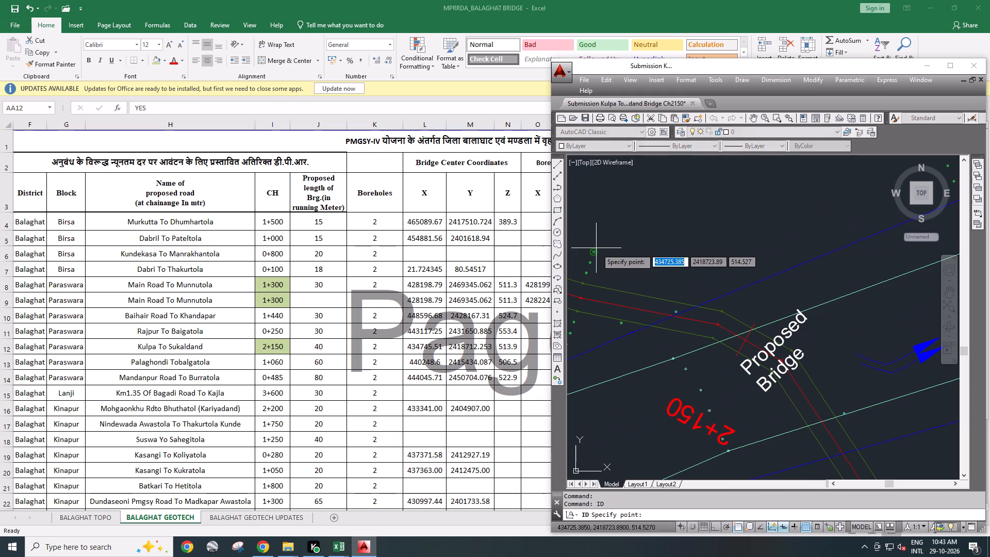
pyautogui.click(594, 253)
pyautogui.moveTo(637, 505); pyautogui.dragTo(781, 505)
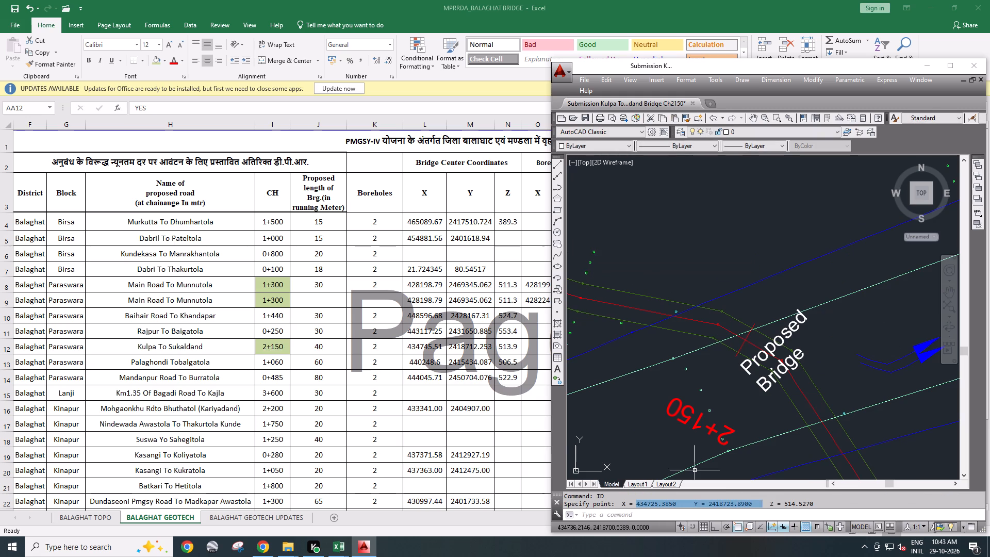
pyautogui.moveTo(781, 505); pyautogui.dragTo(835, 503)
pyautogui.hotkey('ctrl', 'c')
# In the Excel workbook, paste the copied coordinates into the borehole X cell of the Kulpa To Sukaldand row on the BALAGHAT GEOTECH sheet.
pyautogui.click(406, 427)
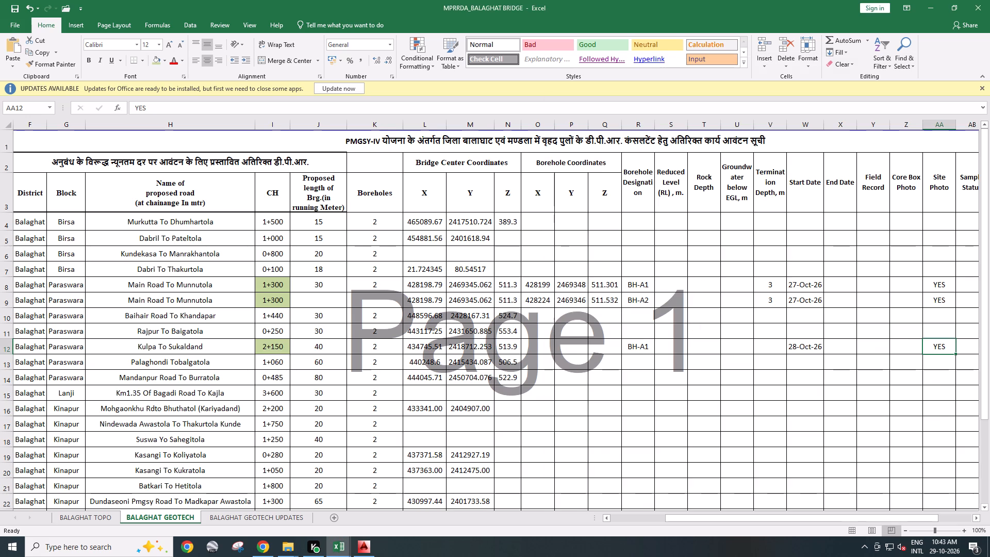
pyautogui.click(535, 346)
pyautogui.hotkey('ctrl', 'v')
pyautogui.click(544, 404)
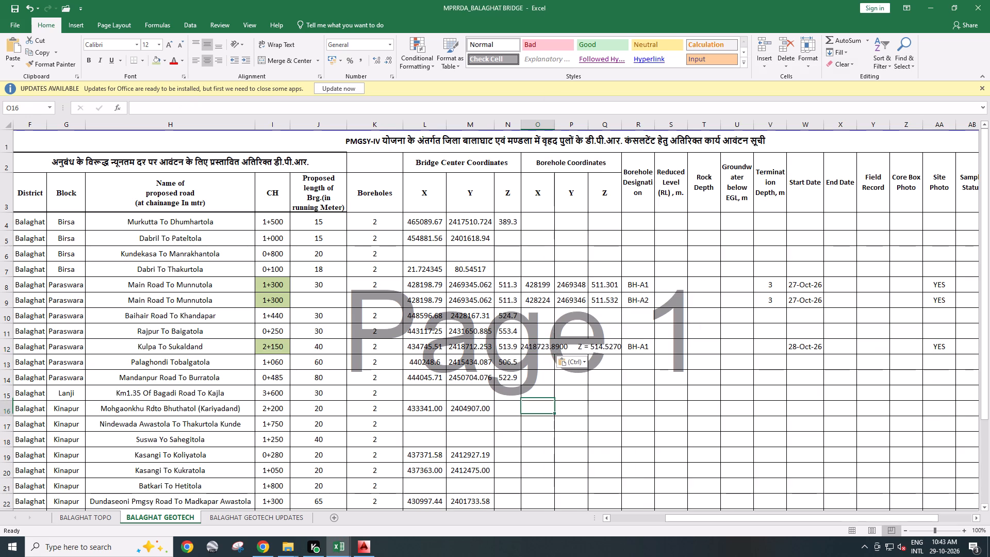
# Move Z value 514.5270 and Y value 2418723.8900 from the pasted text into the borehole Z and Y cells of the Kulpa To Sukaldand row.
pyautogui.click(526, 344)
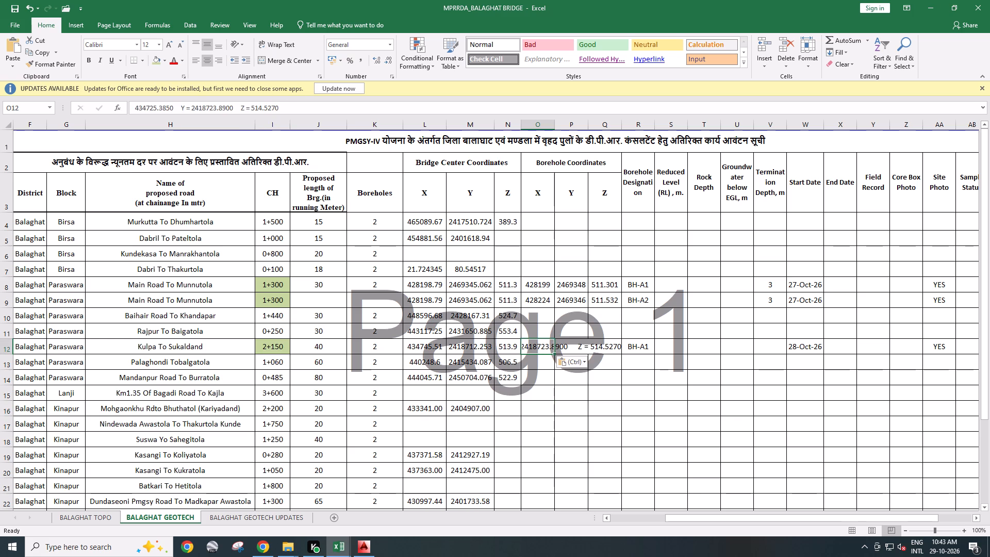
pyautogui.moveTo(251, 106); pyautogui.dragTo(300, 108)
pyautogui.hotkey('ctrl', 'x')
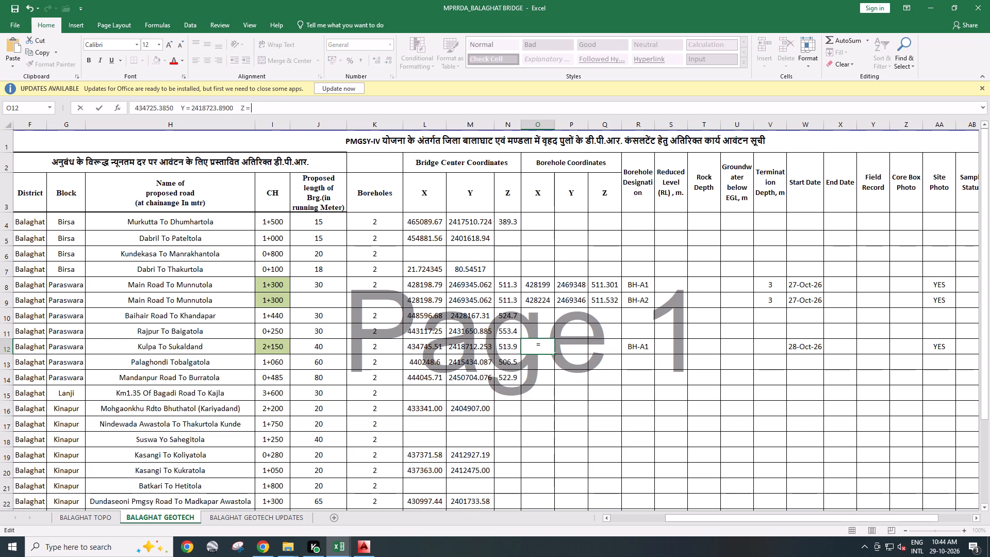
pyautogui.click(606, 343)
pyautogui.hotkey('ctrl', 'v')
pyautogui.click(542, 348)
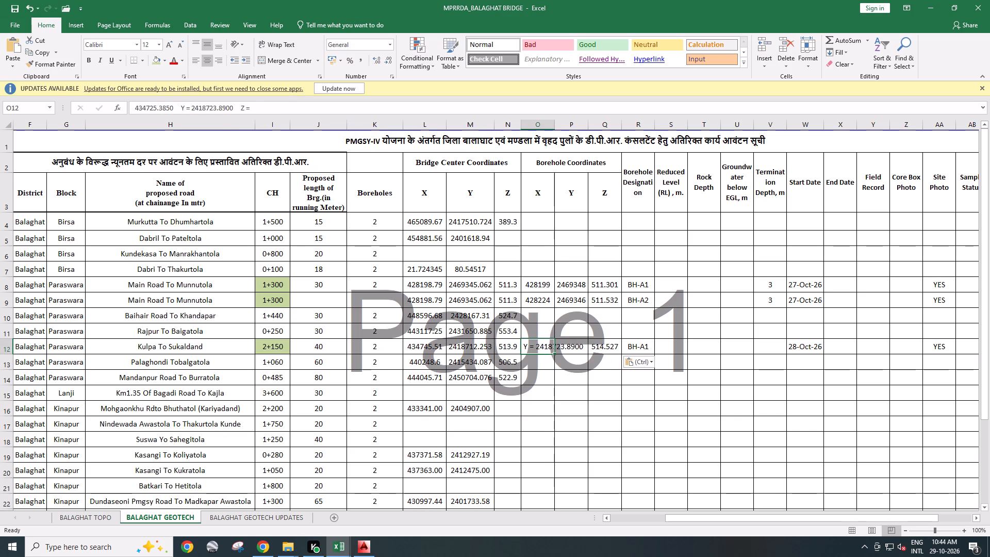
pyautogui.moveTo(191, 107); pyautogui.dragTo(233, 108)
pyautogui.hotkey('ctrl', 'x')
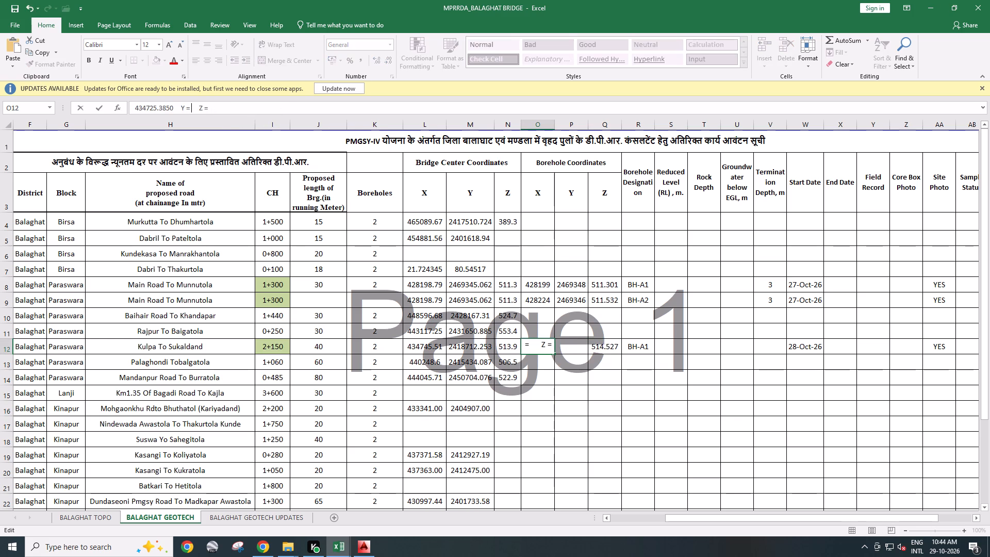
pyautogui.click(573, 348)
pyautogui.hotkey('ctrl', 'v')
# Remove the leftover Y and Z labels so the borehole X cell holds only 434725.3850, and save the workbook.
pyautogui.click(539, 349)
pyautogui.moveTo(182, 106); pyautogui.dragTo(230, 109)
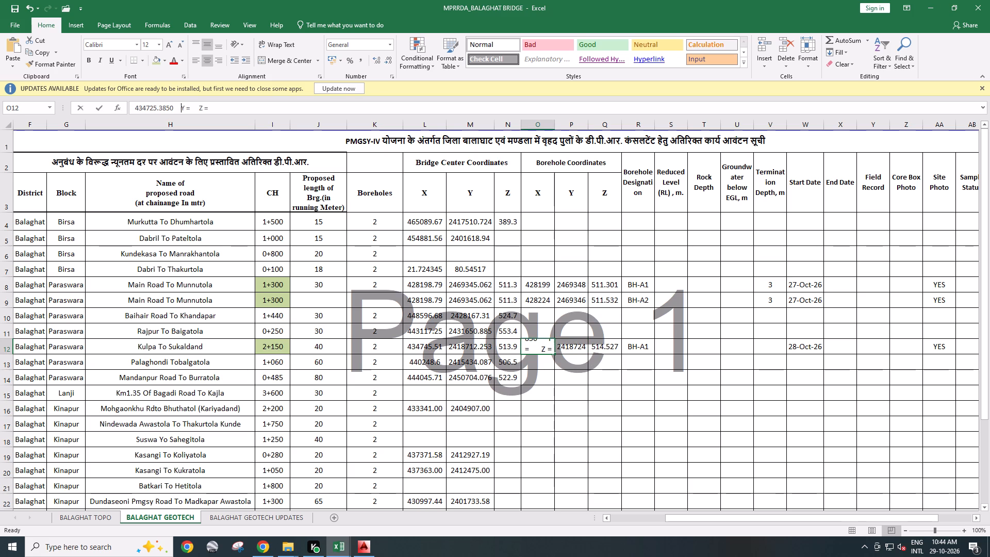
pyautogui.moveTo(230, 109); pyautogui.dragTo(283, 109)
pyautogui.press('BackSpace')
pyautogui.click(598, 389)
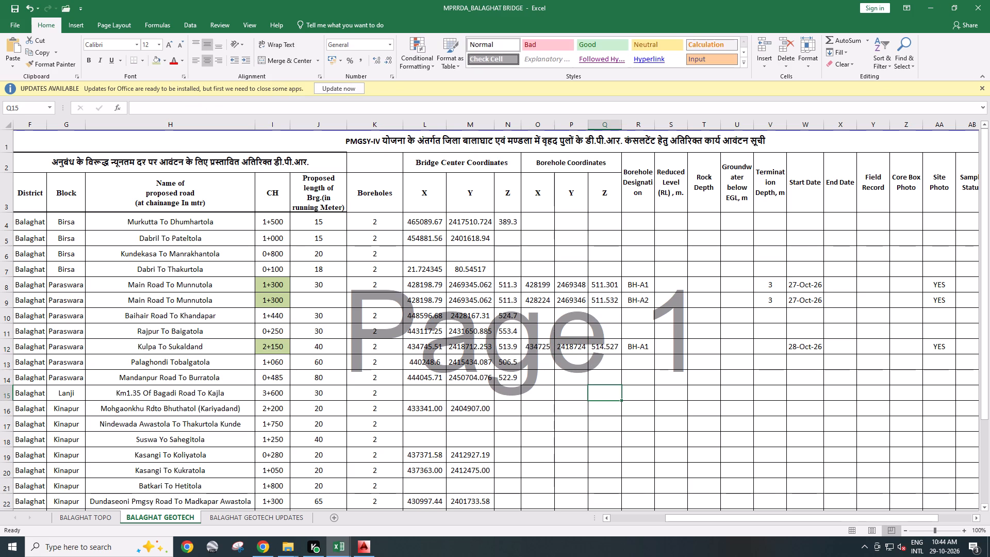
pyautogui.hotkey('ctrl', 's')
# Format all Bridge Center and Borehole Coordinates for the listed roads to two decimal places and save the workbook.
pyautogui.click(568, 378)
pyautogui.moveTo(538, 348); pyautogui.dragTo(604, 345)
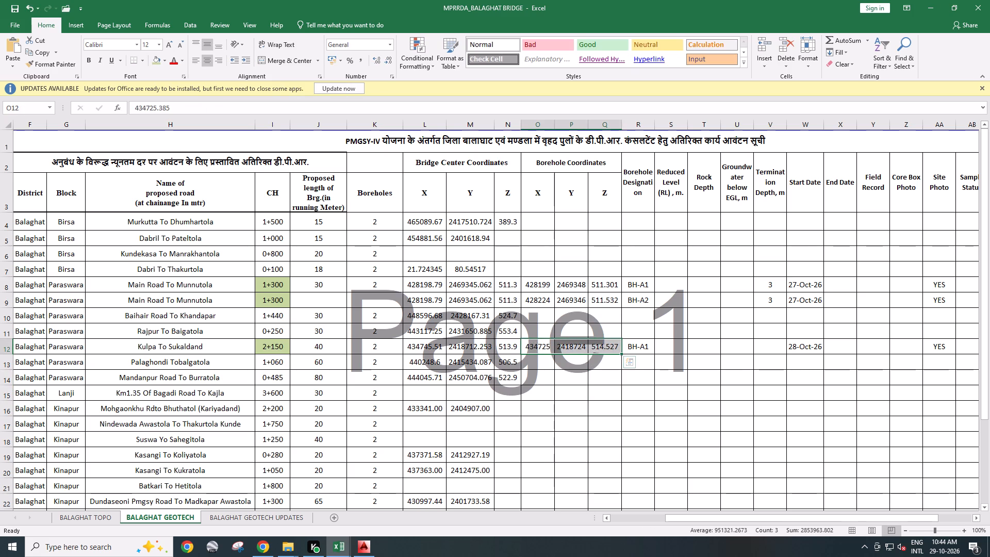
pyautogui.moveTo(437, 222); pyautogui.dragTo(628, 547)
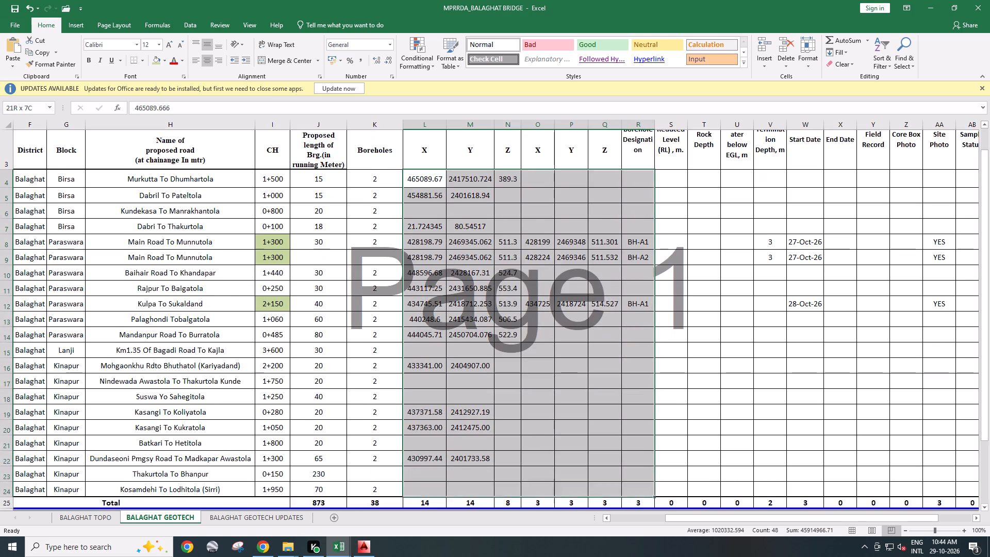
pyautogui.moveTo(628, 547); pyautogui.dragTo(615, 446)
pyautogui.click(385, 62)
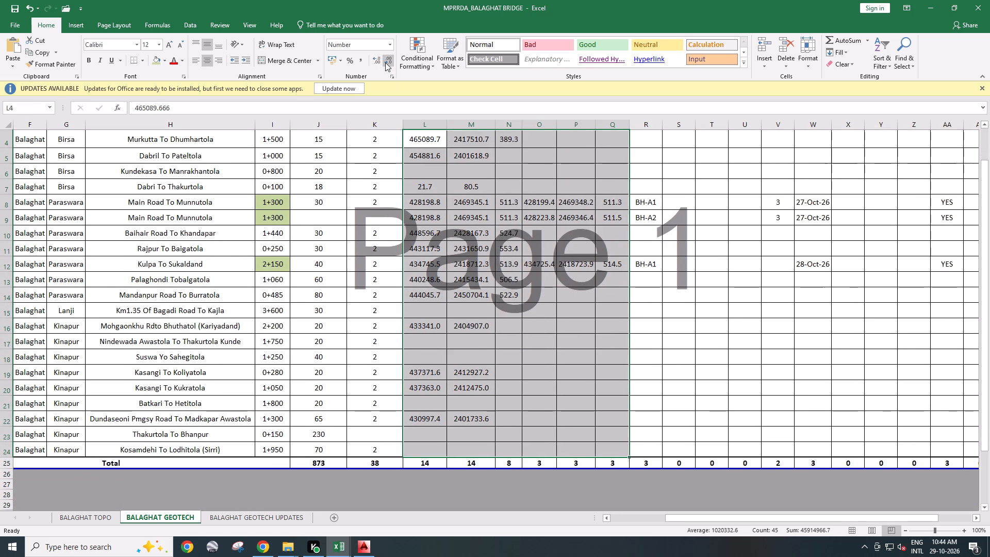
pyautogui.click(385, 62)
pyautogui.click(376, 60)
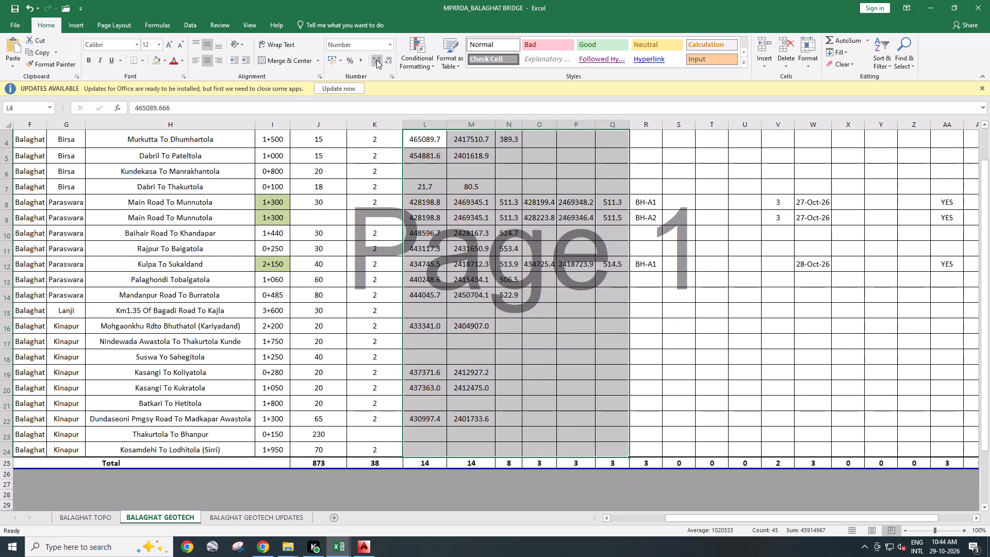
pyautogui.click(376, 60)
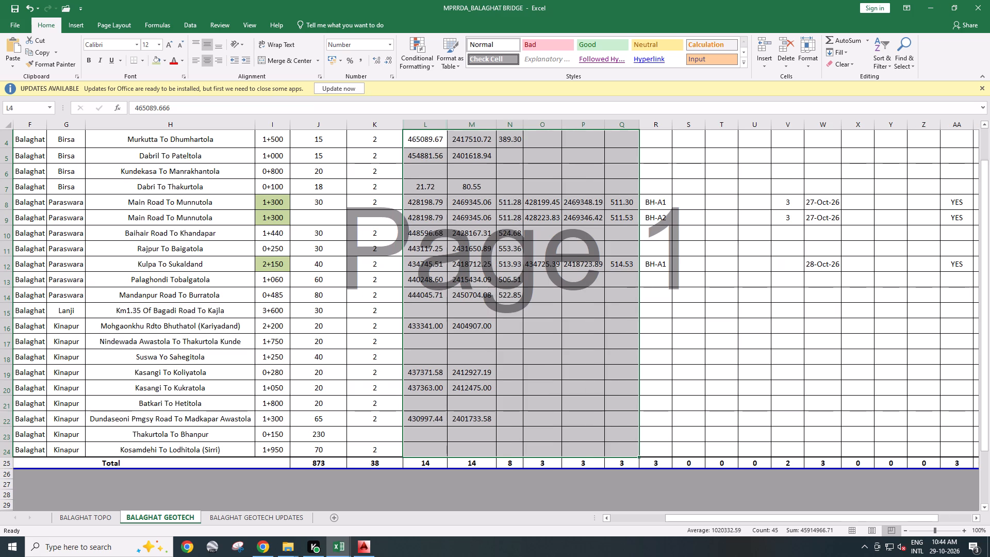
pyautogui.click(589, 369)
pyautogui.hotkey('ctrl', 's')
pyautogui.click(589, 368)
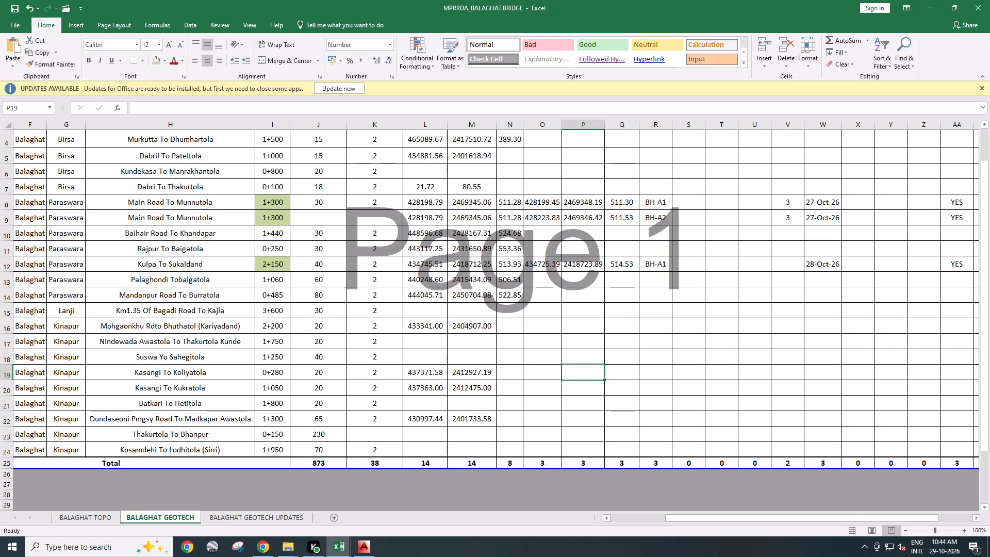
pyautogui.hotkey('ctrl', 's')
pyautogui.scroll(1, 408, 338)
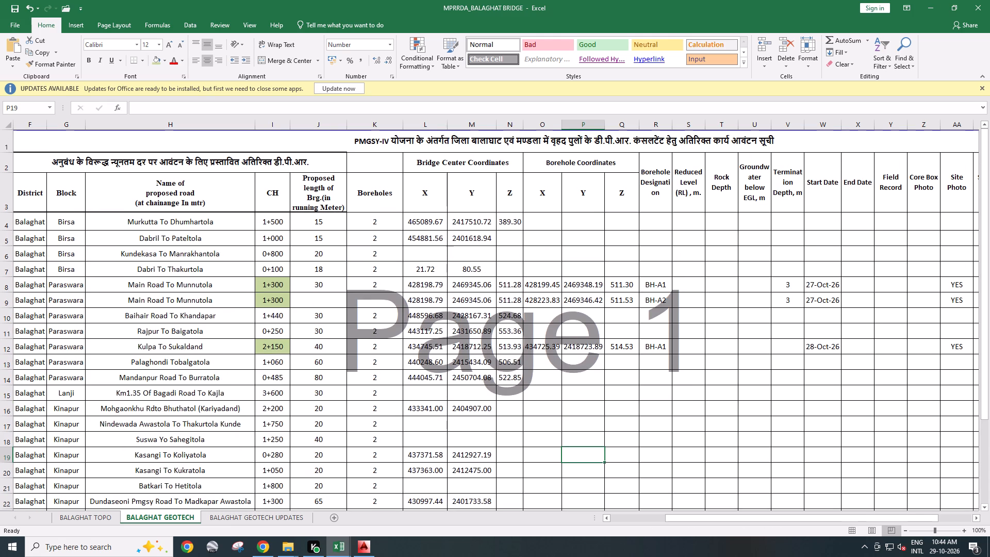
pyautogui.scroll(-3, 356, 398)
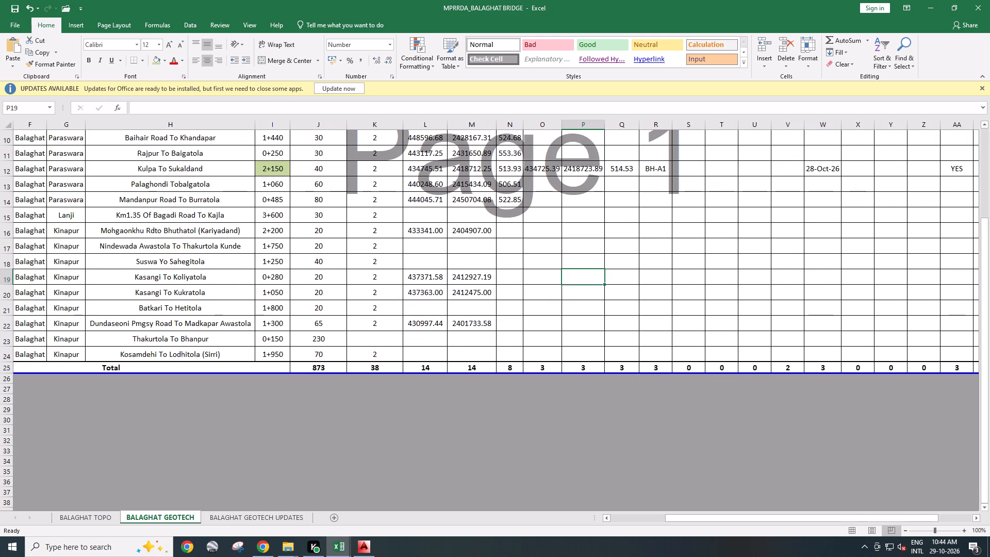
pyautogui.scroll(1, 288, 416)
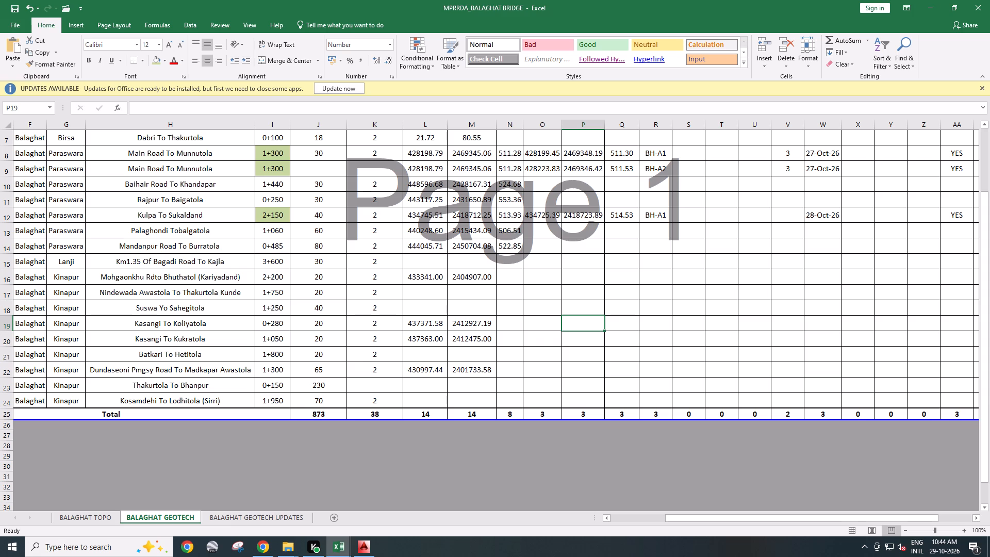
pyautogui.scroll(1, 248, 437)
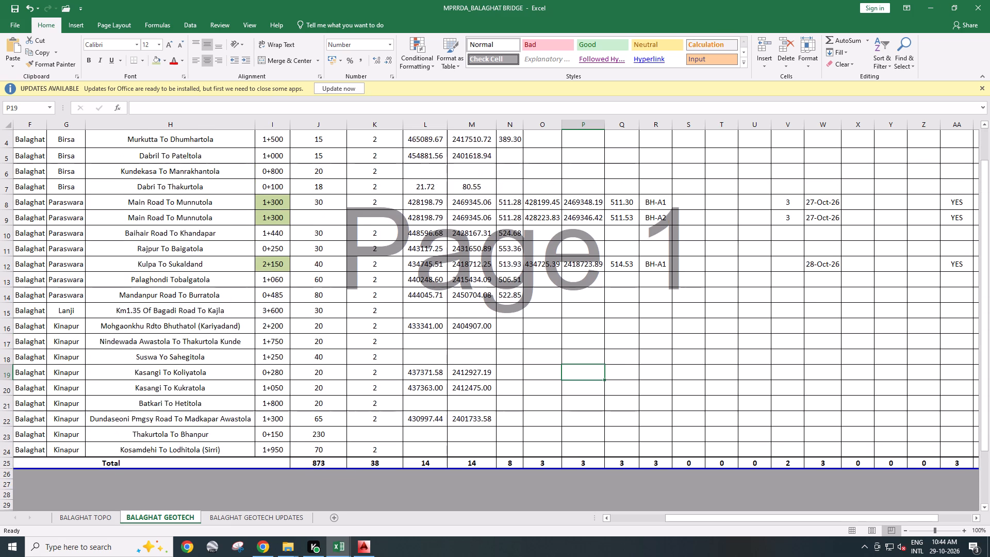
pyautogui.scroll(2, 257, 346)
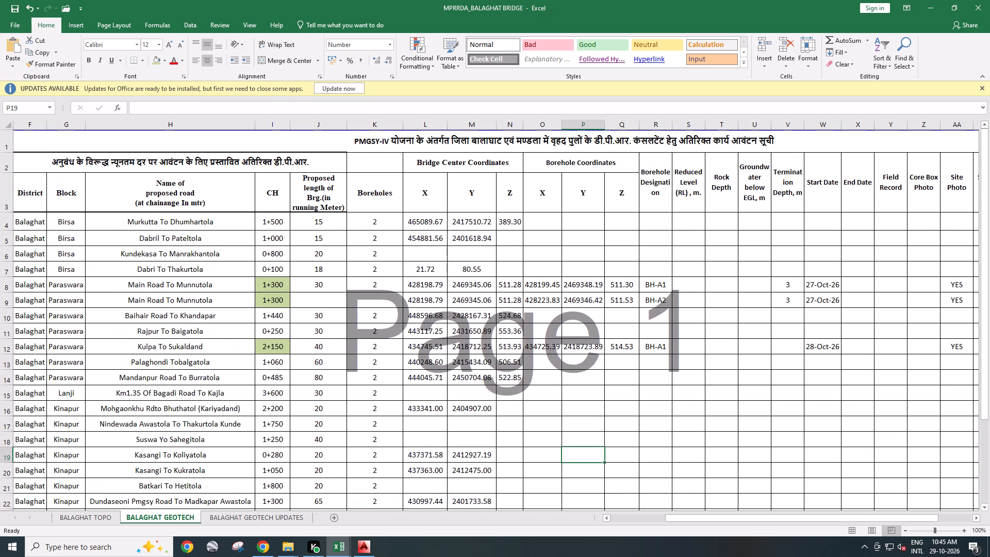
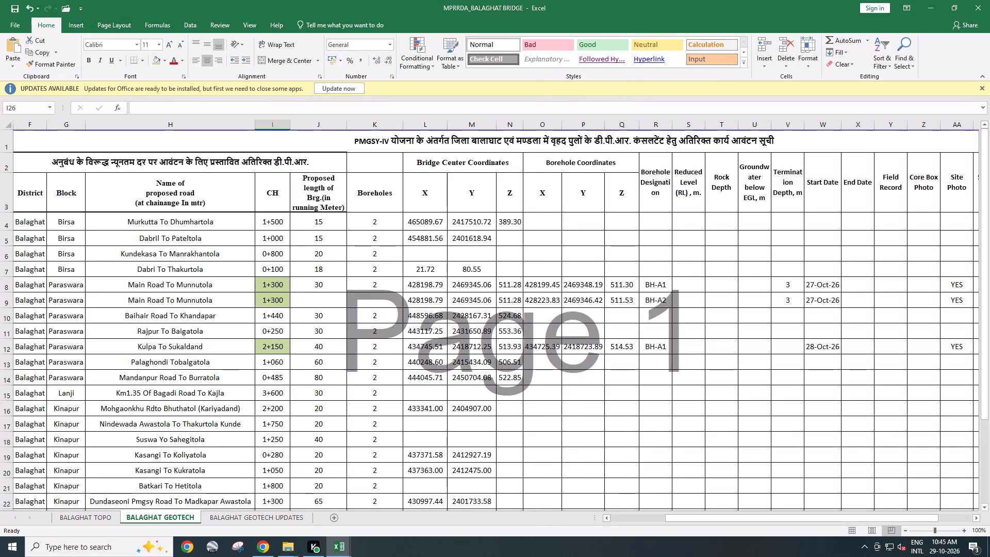
# Save the Balaghat bridge workbook.
pyautogui.hotkey('ctrl', 's')
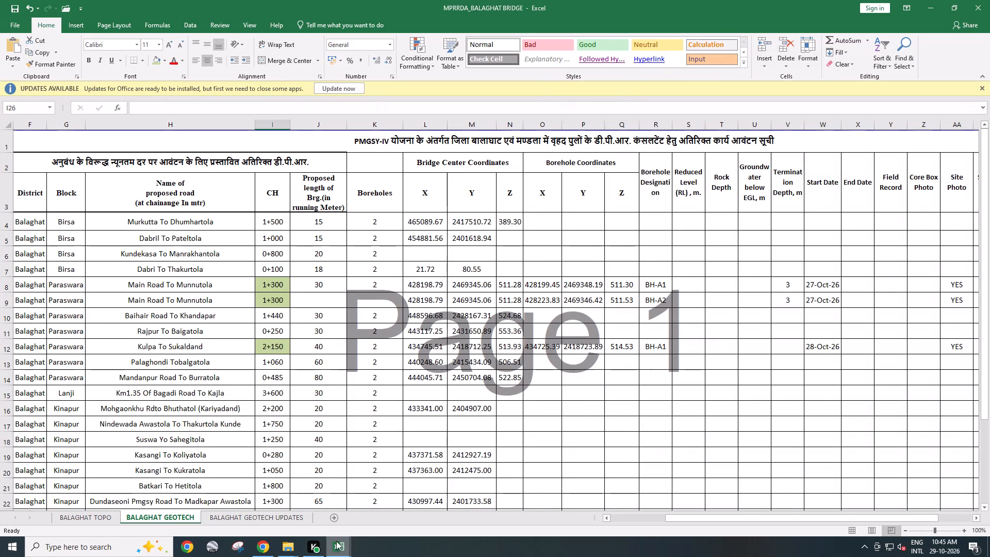
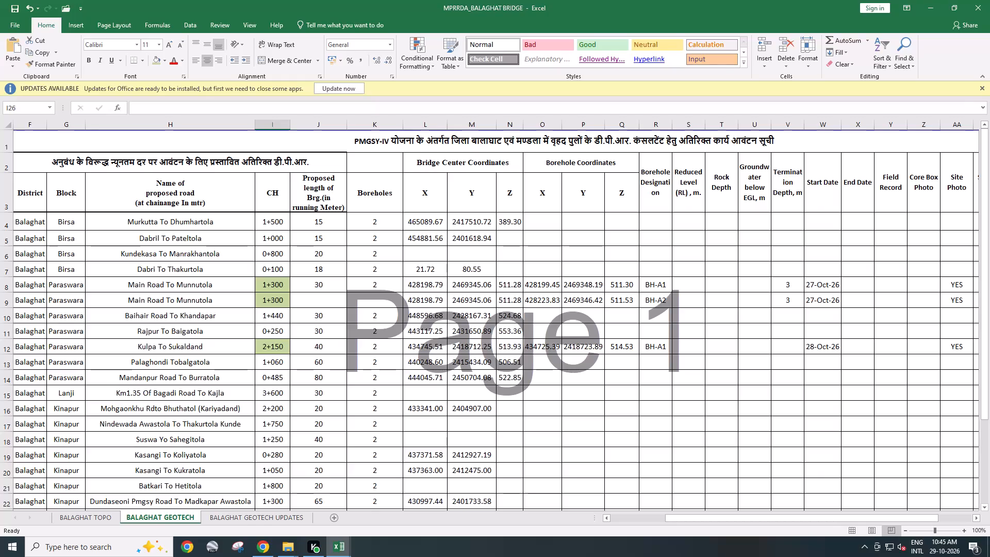
# Fill the update notes in A1:A8 of the BALAGHAT GEOTECH UPDATES sheet with the standard light green colour.
pyautogui.click(235, 514)
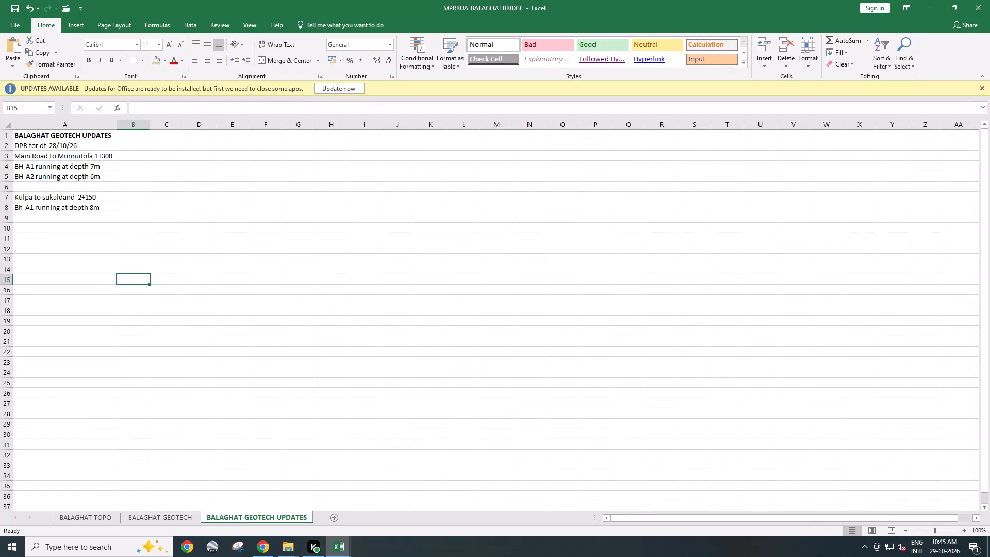
pyautogui.moveTo(104, 136); pyautogui.dragTo(103, 169)
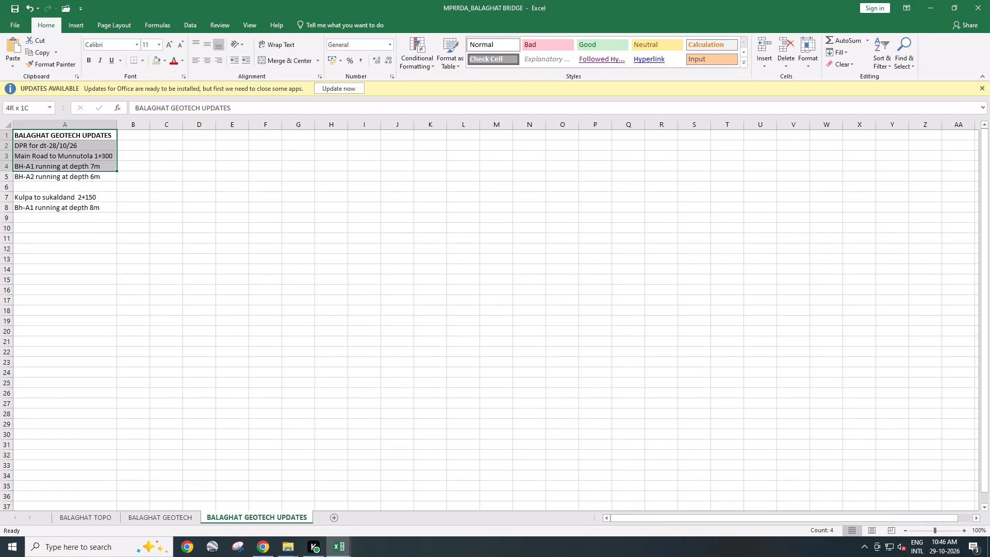
pyautogui.moveTo(103, 169); pyautogui.dragTo(101, 203)
pyautogui.click(164, 61)
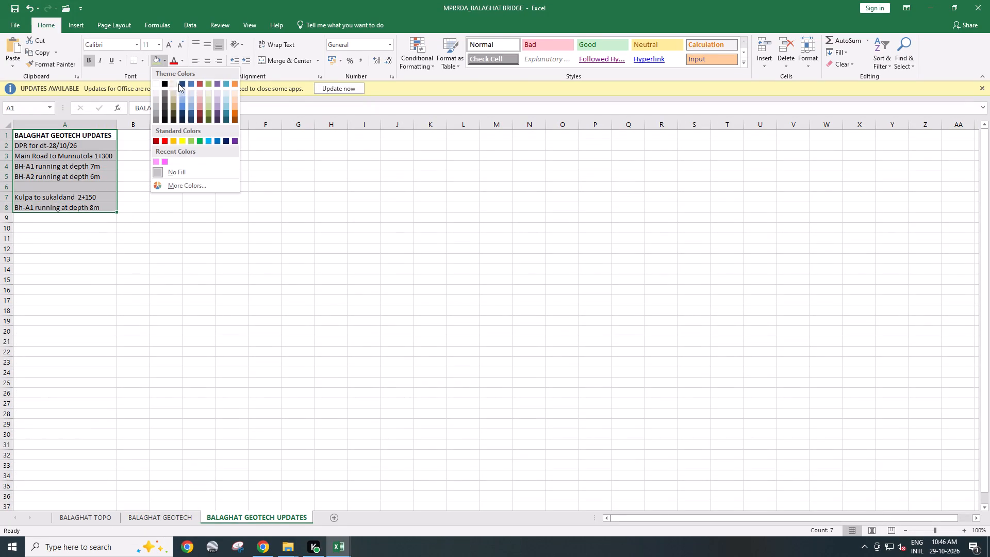
pyautogui.click(190, 141)
pyautogui.click(140, 359)
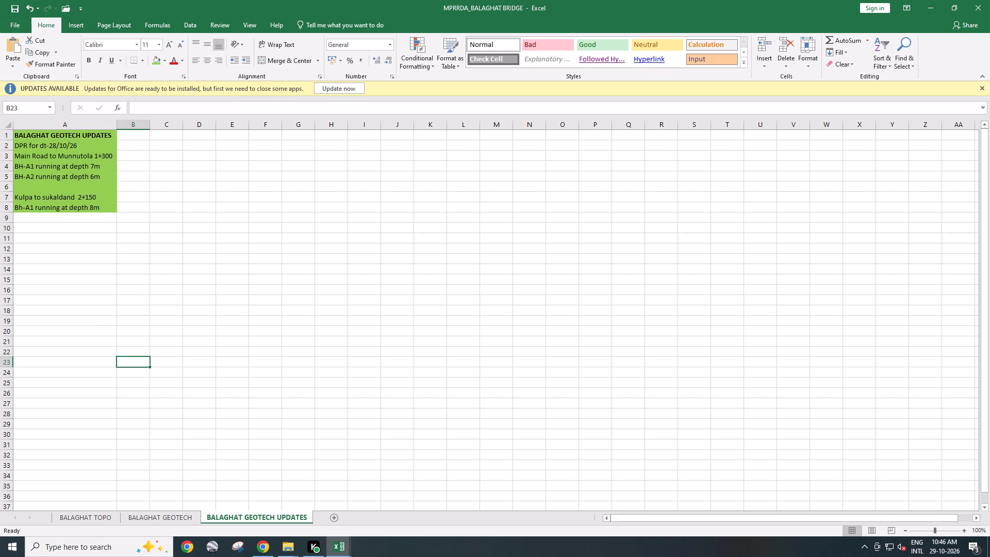
# On the BALAGHAT GEOTECH sheet, set Main Road To Munnutola's termination depths to 6 for BH-A1 and 7 for BH-A2, checking against the updates sheet.
pyautogui.click(182, 520)
pyautogui.click(791, 286)
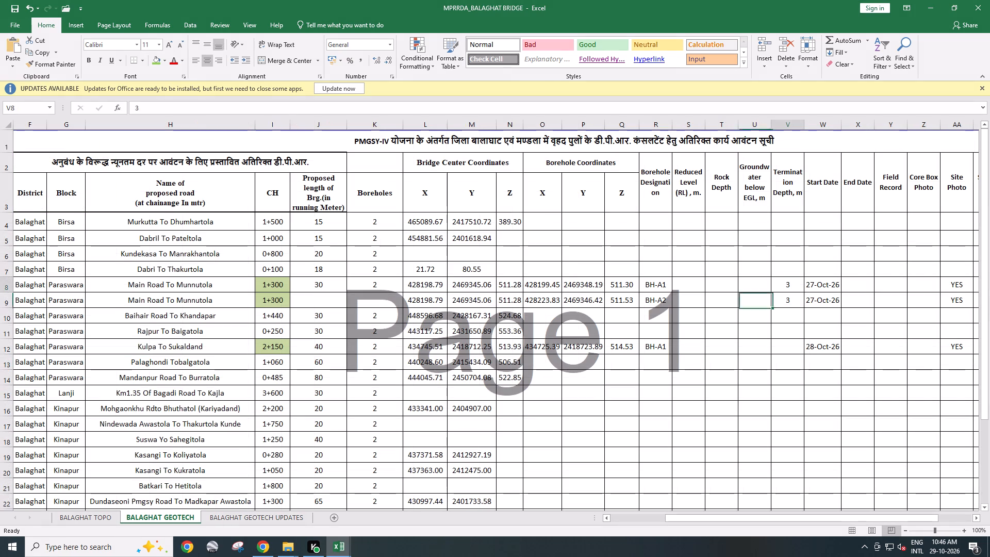
pyautogui.press('6')
pyautogui.press('Return')
pyautogui.press('7')
pyautogui.press('Return')
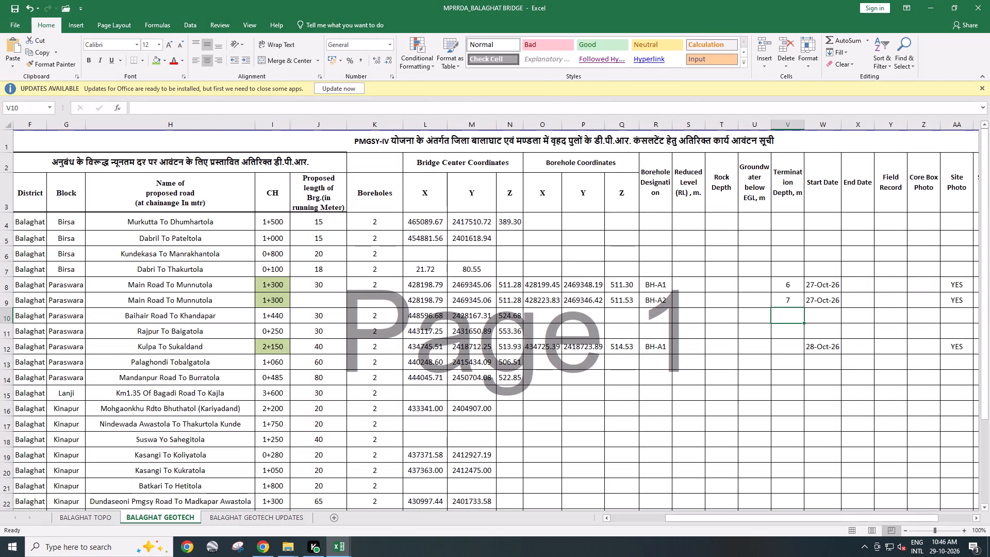
pyautogui.click(220, 521)
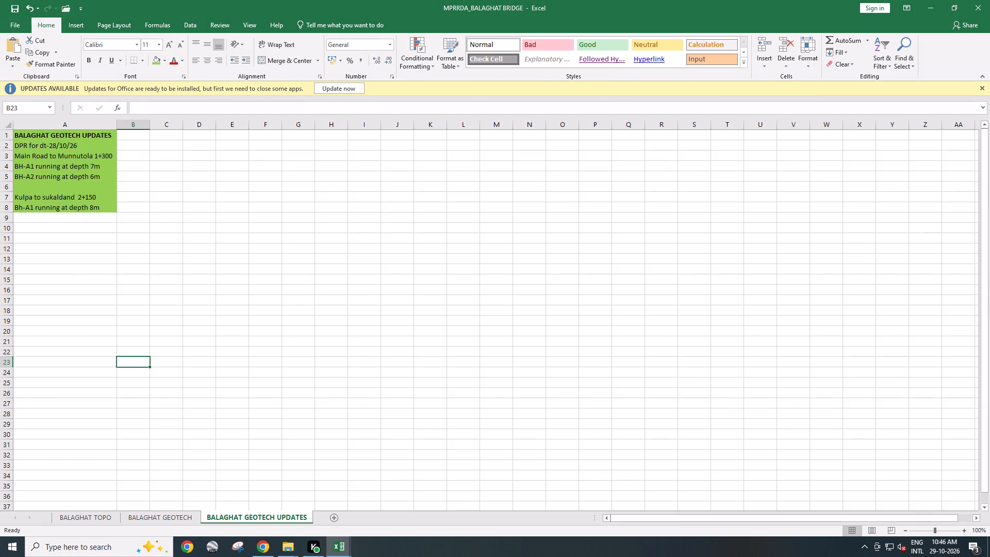
pyautogui.click(179, 516)
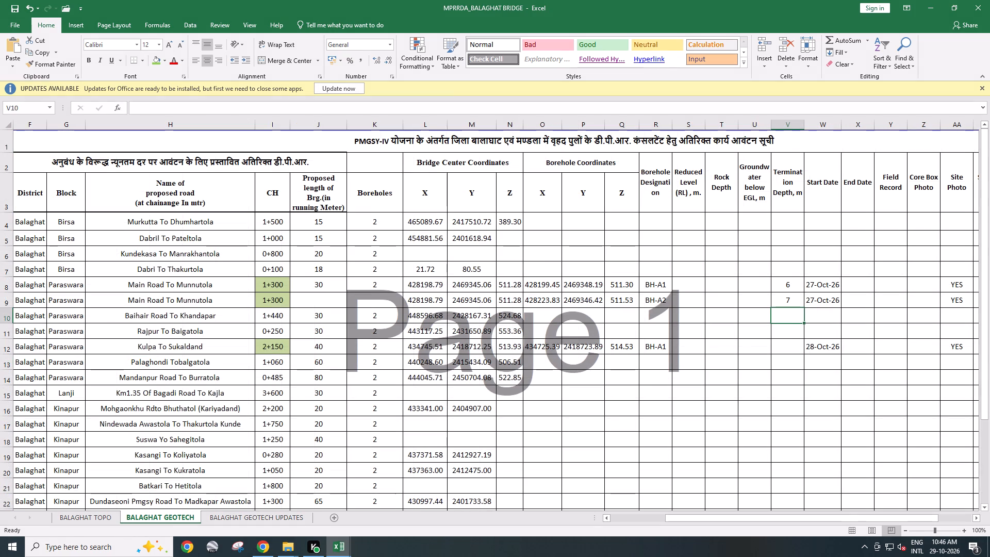
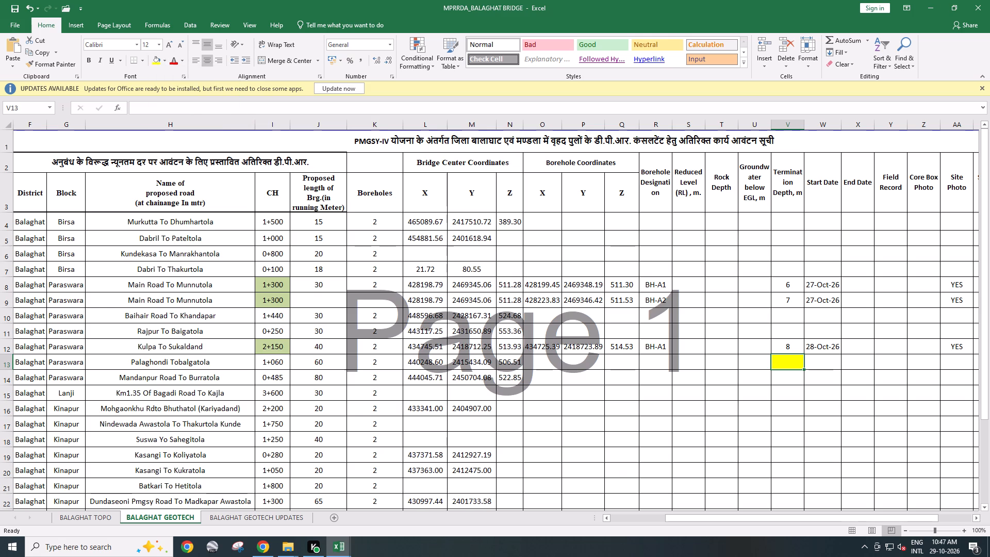
# Undo the yellow fill on cell V13.
pyautogui.hotkey('ctrl', 'z')
# Fill the chainage cells for both Main Road To Munnutola rows and Kulpa To Sukaldand with yellow.
pyautogui.moveTo(277, 283); pyautogui.dragTo(279, 303)
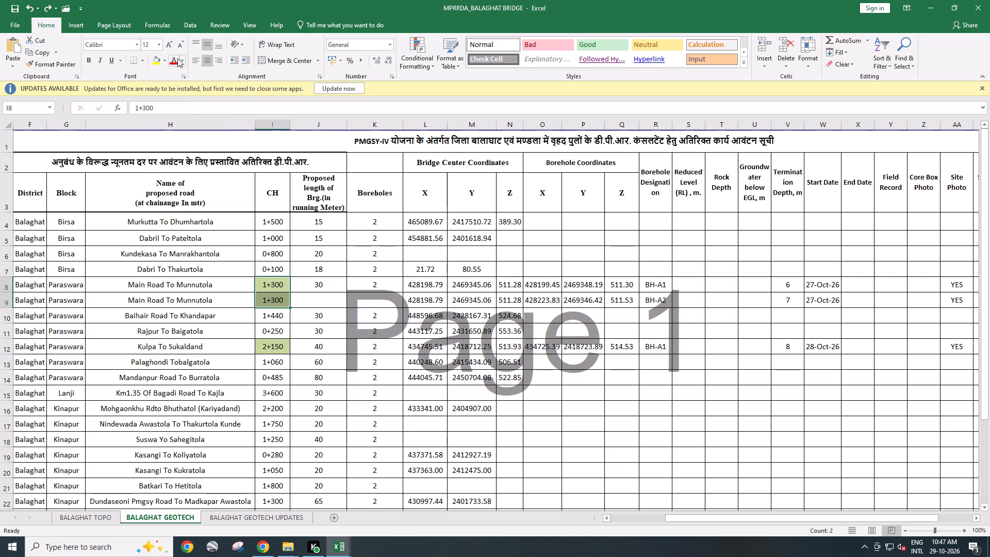
pyautogui.click(156, 62)
pyautogui.click(272, 348)
pyautogui.press('F4')
pyautogui.scroll(-2, 343, 365)
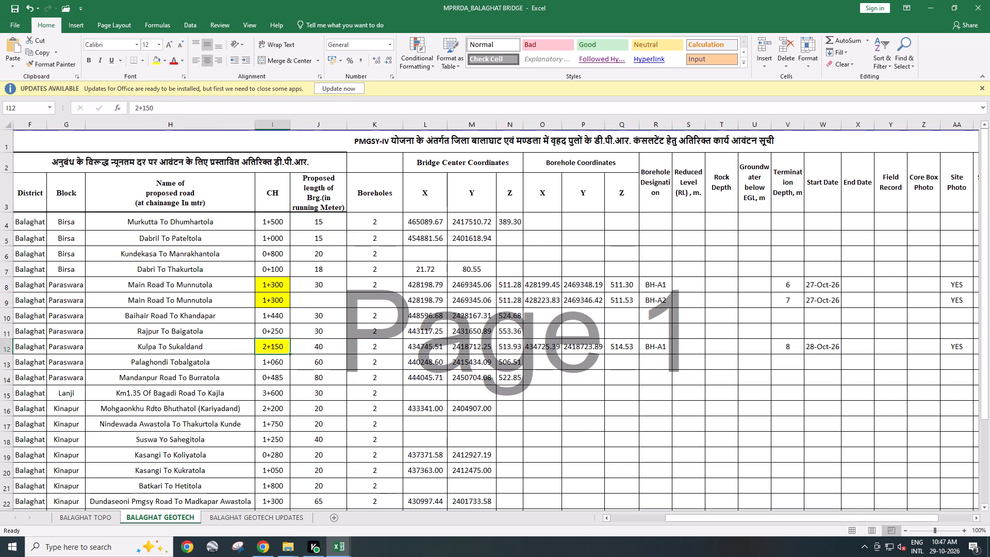
pyautogui.scroll(-2, 343, 365)
pyautogui.scroll(3, 280, 339)
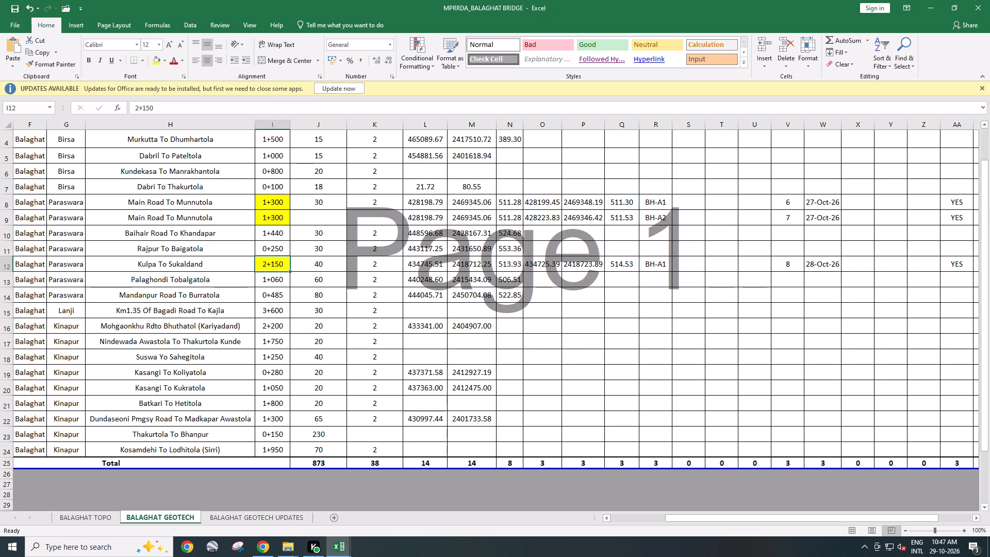
pyautogui.press('Escape')
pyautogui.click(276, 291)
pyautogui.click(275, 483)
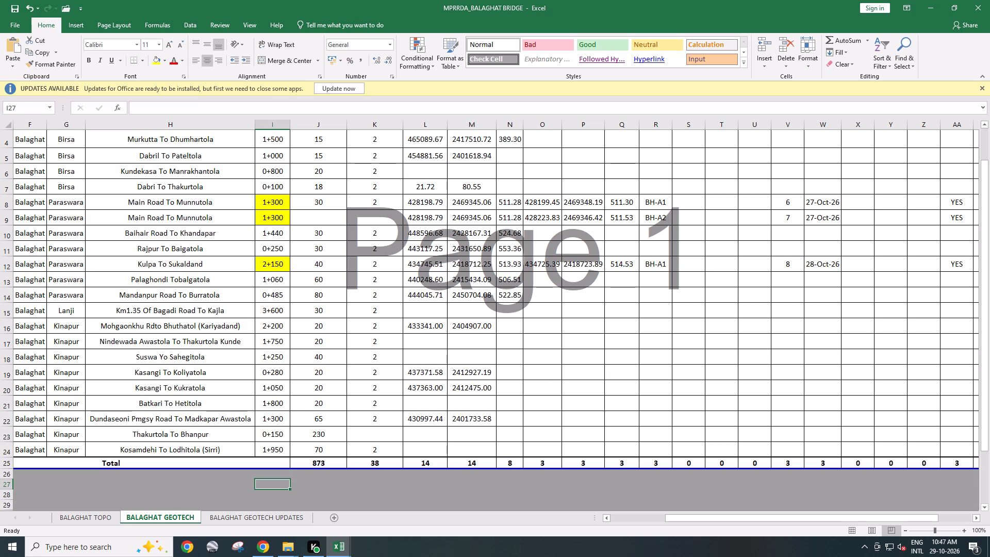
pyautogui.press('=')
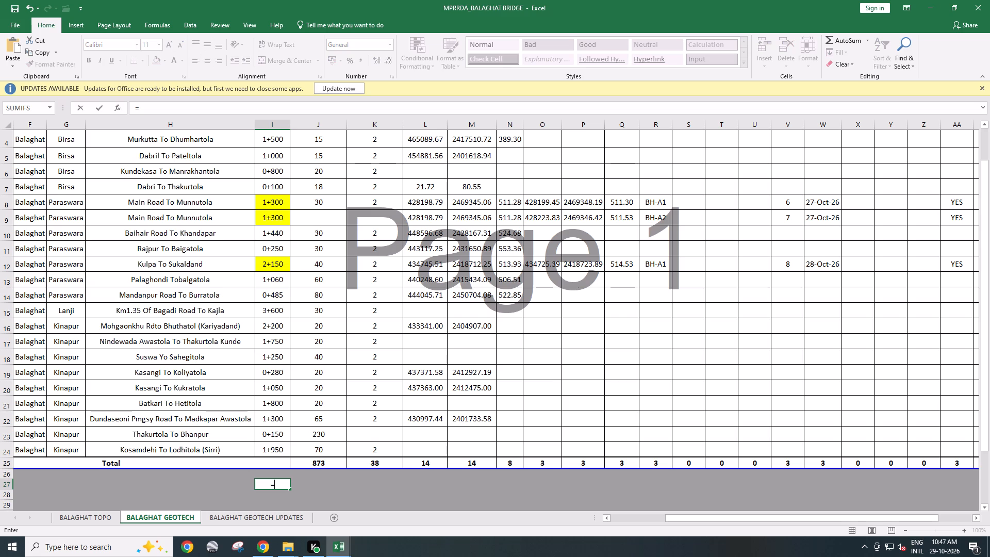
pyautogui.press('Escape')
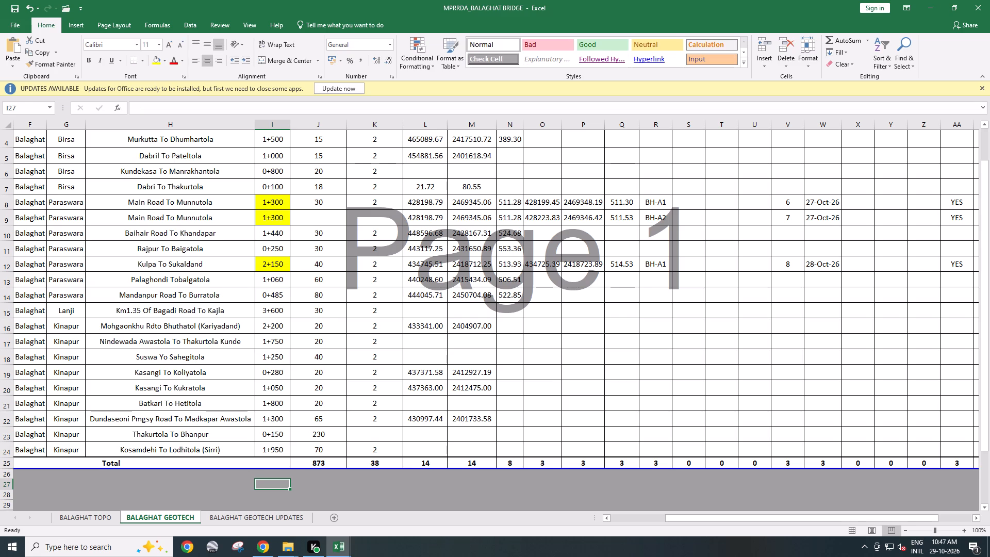
# Add a YELLOW label in I26, below the Total row, and fill it yellow.
pyautogui.click(272, 472)
pyautogui.write('YELLOW')
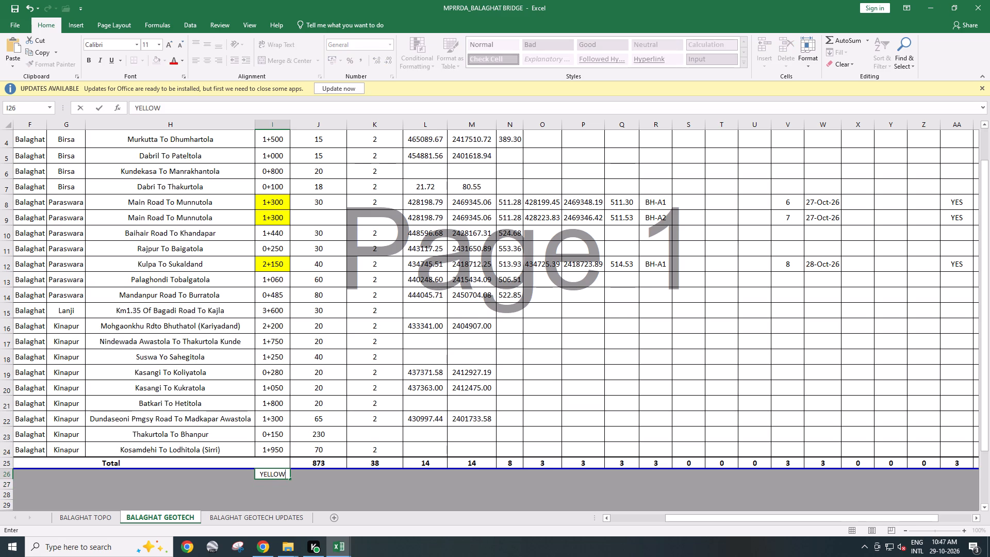
pyautogui.click(271, 496)
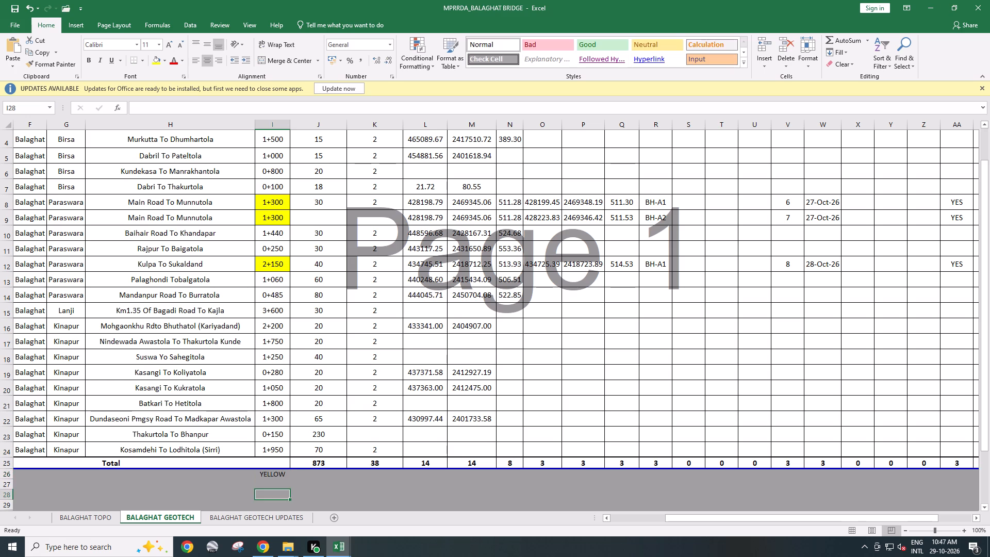
pyautogui.click(273, 475)
pyautogui.click(157, 59)
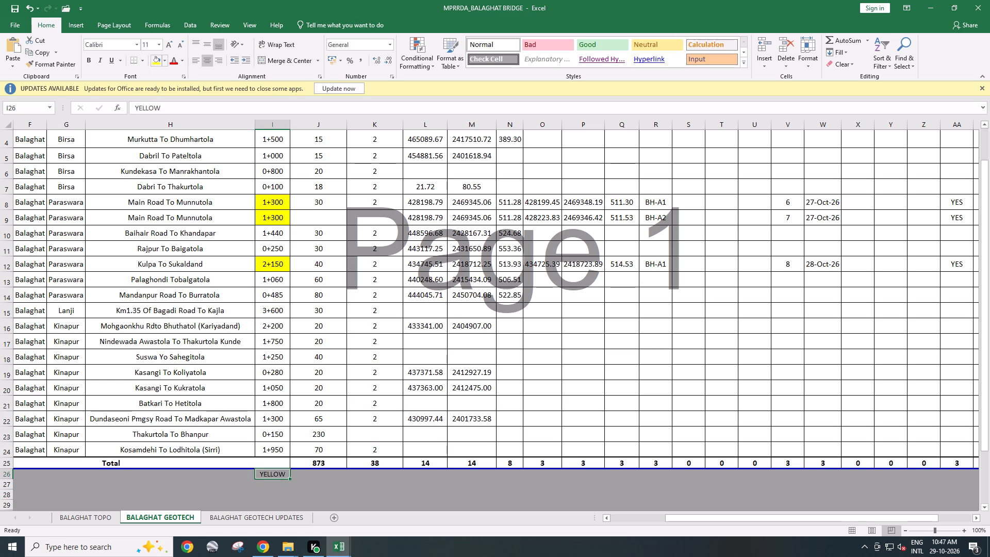
pyautogui.click(300, 487)
pyautogui.click(278, 485)
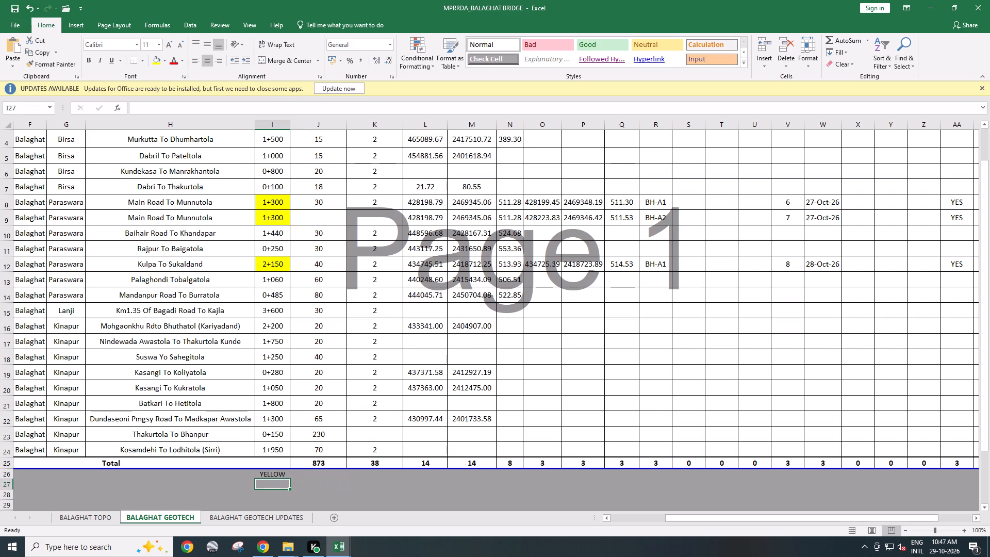
# Enter a COUNTIF formula in J26 over the chainage range I4:I24, with the YELLOW label cell I26 as the criterion.
pyautogui.click(315, 474)
pyautogui.write('=COUNTIF')
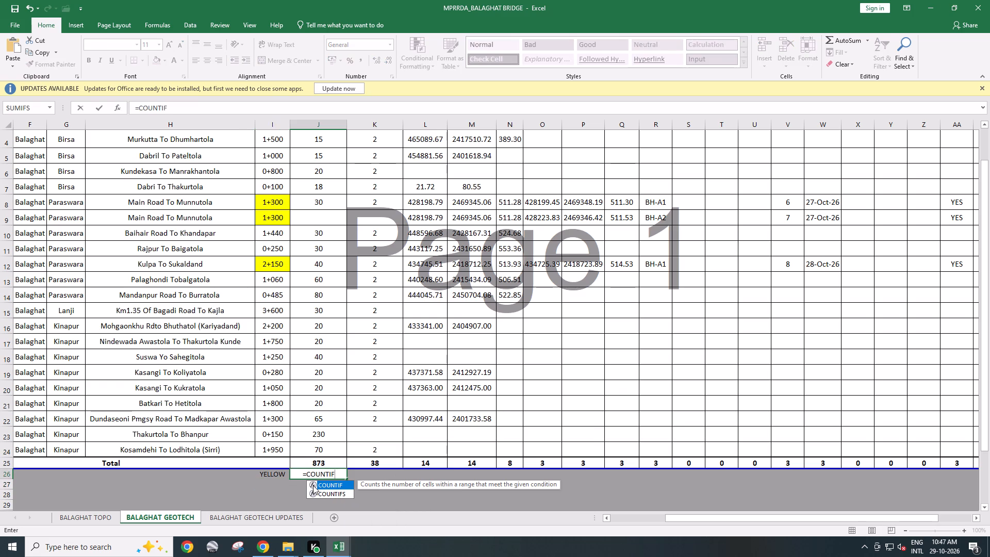
pyautogui.hotkey('shift', '(')
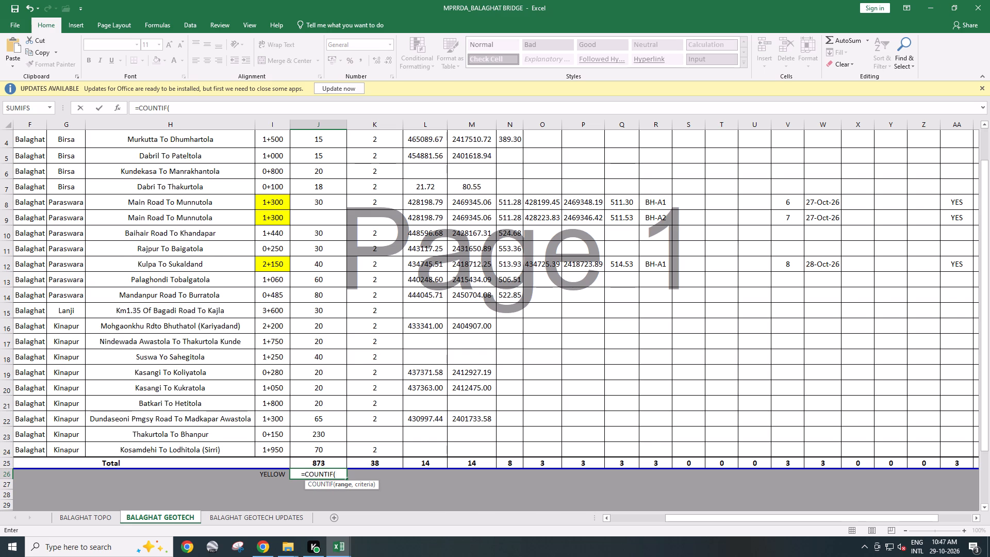
pyautogui.scroll(3, 283, 240)
pyautogui.moveTo(269, 220); pyautogui.dragTo(275, 522)
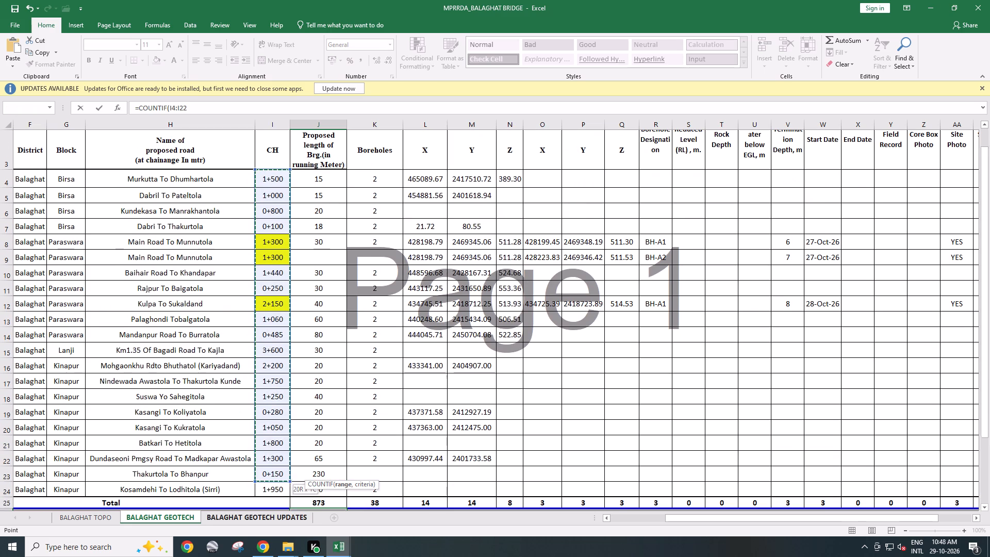
pyautogui.moveTo(275, 522); pyautogui.dragTo(276, 493)
pyautogui.scroll(-3, 287, 435)
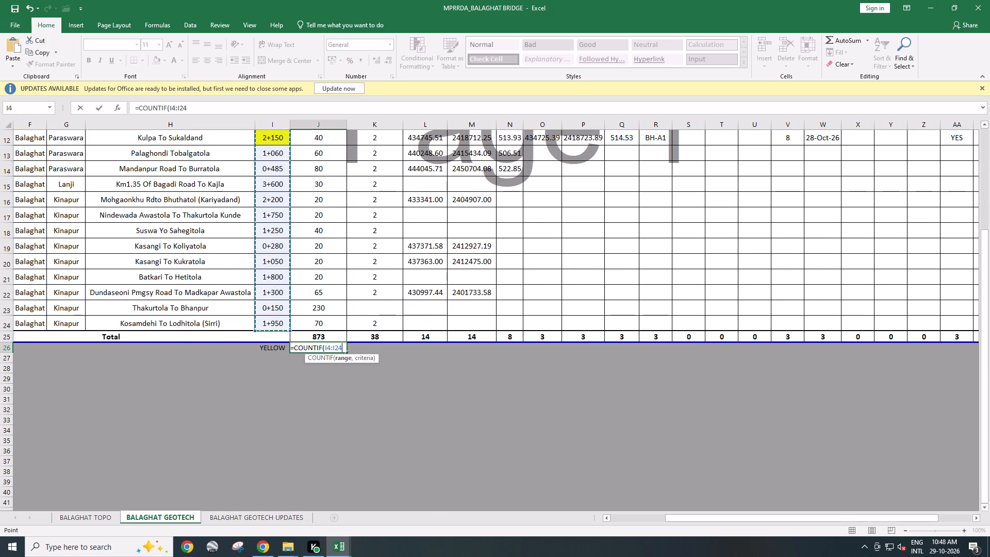
pyautogui.press(',')
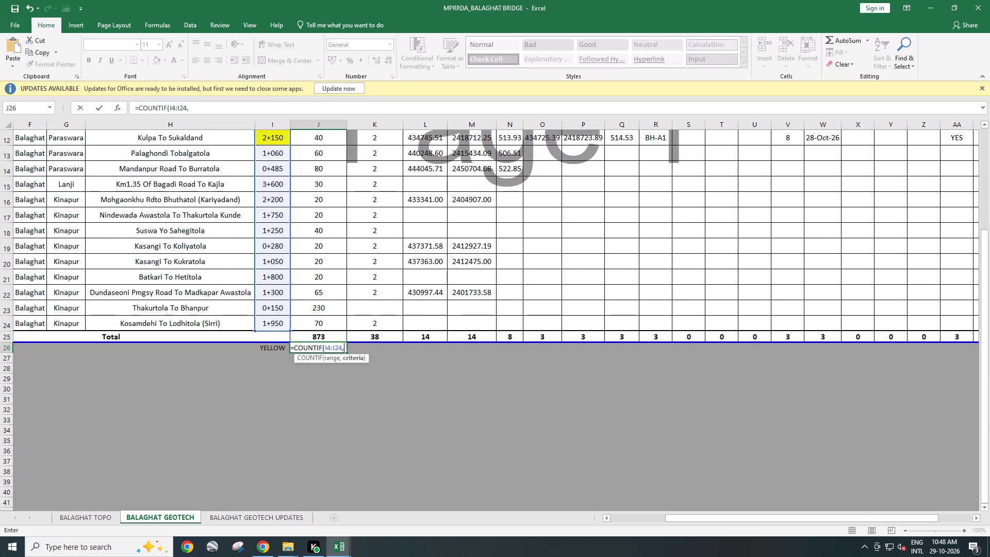
pyautogui.click(275, 345)
pyautogui.press('Return')
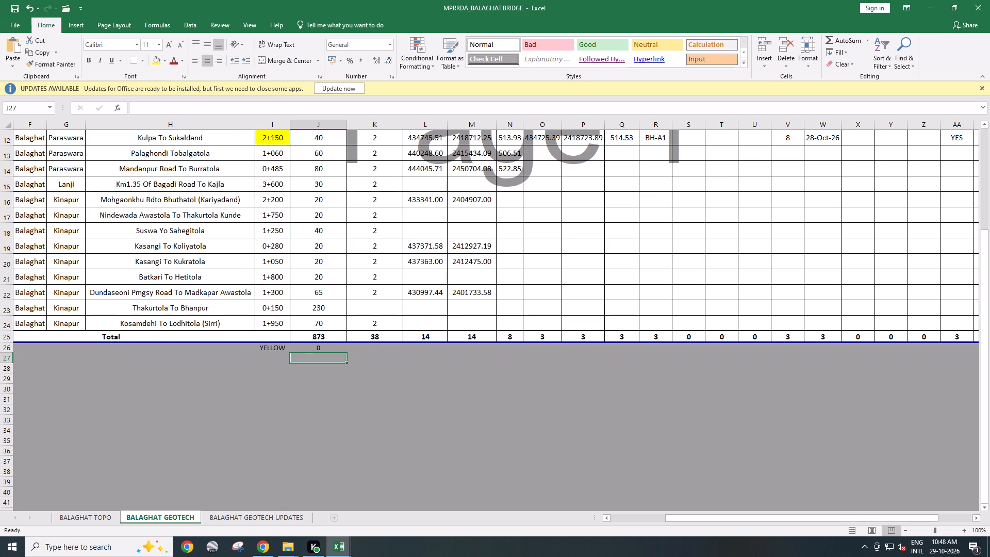
# Review the COUNTIF formula in J26 and the cells it references.
pyautogui.scroll(1, 291, 395)
pyautogui.doubleClick(301, 395)
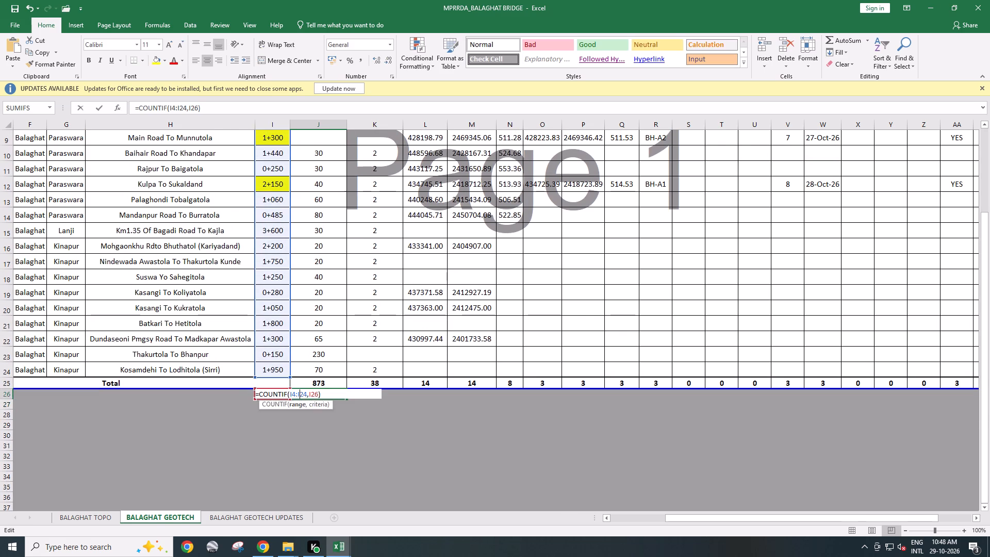
pyautogui.scroll(2, 331, 447)
pyautogui.press('Escape')
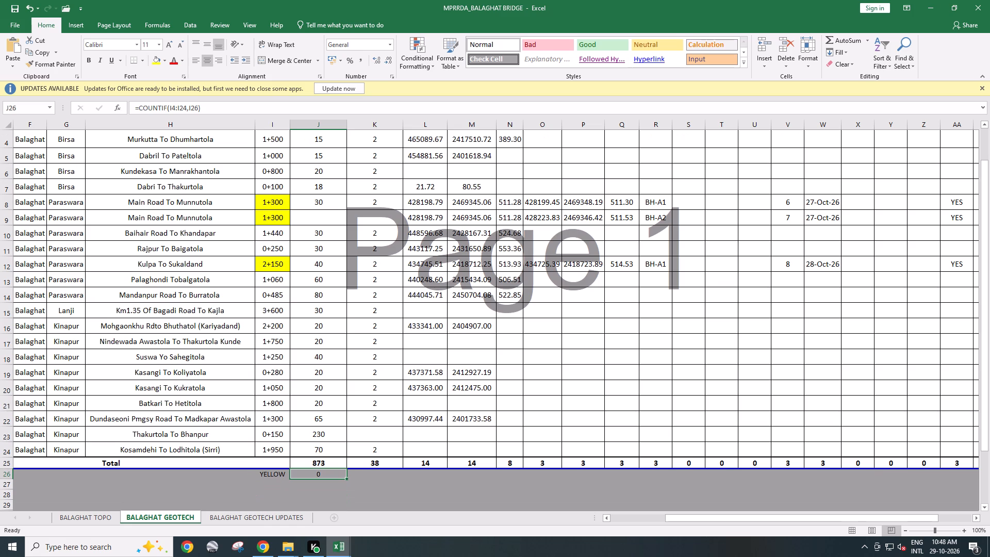
pyautogui.doubleClick(327, 477)
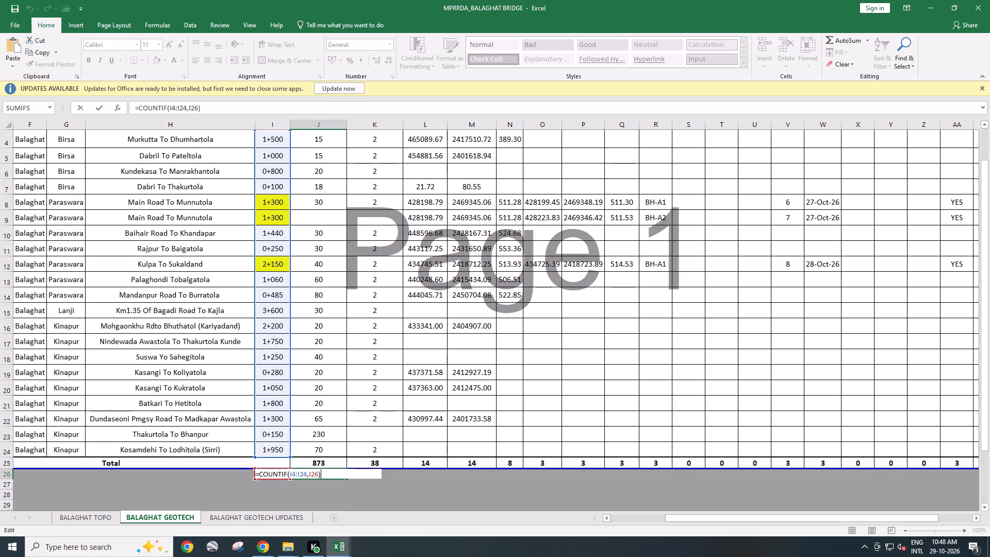
pyautogui.press('Escape')
pyautogui.press('Escape')
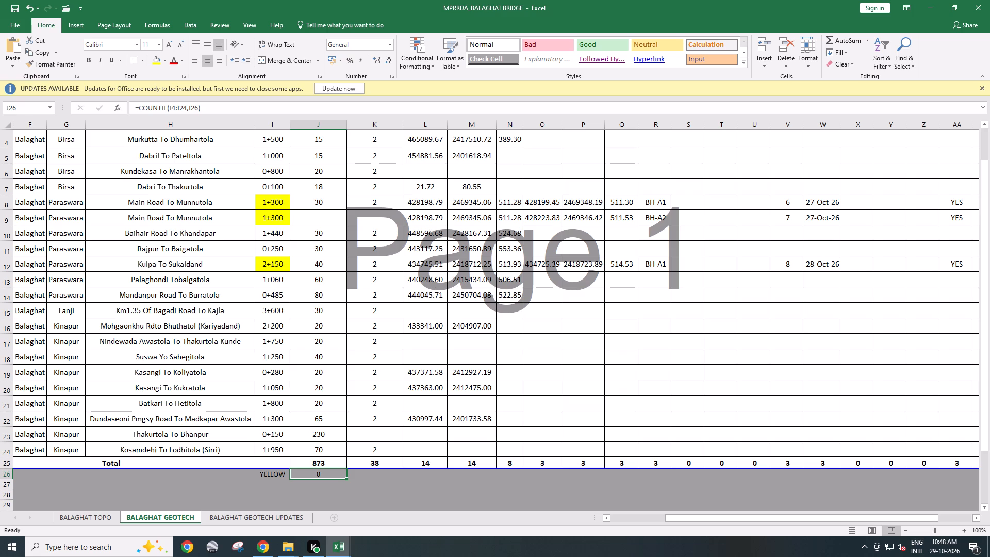
# Fill the chainage cell I15 of Km1.35 Of Bagadi Road To Kajla with standard red.
pyautogui.click(274, 312)
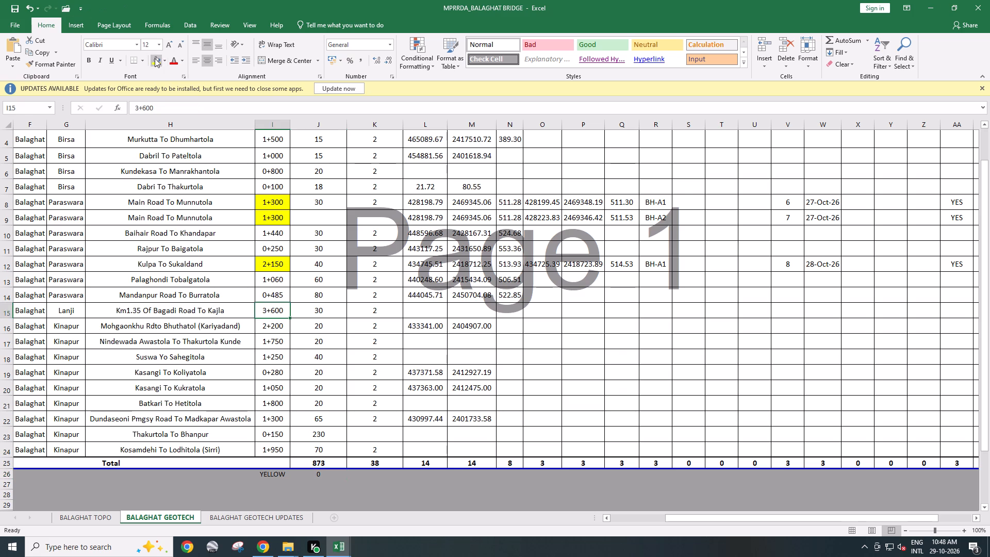
pyautogui.click(168, 66)
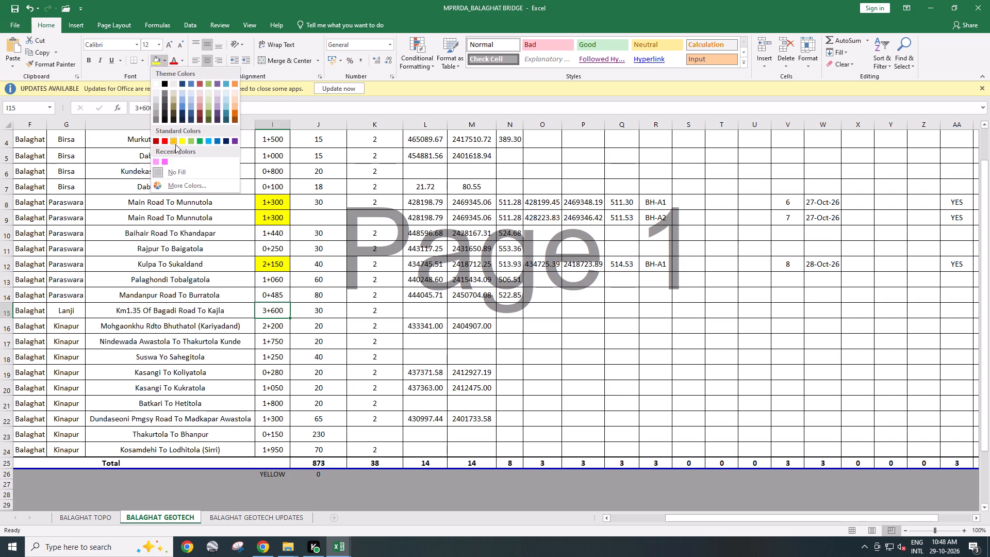
pyautogui.click(166, 143)
pyautogui.press('Return')
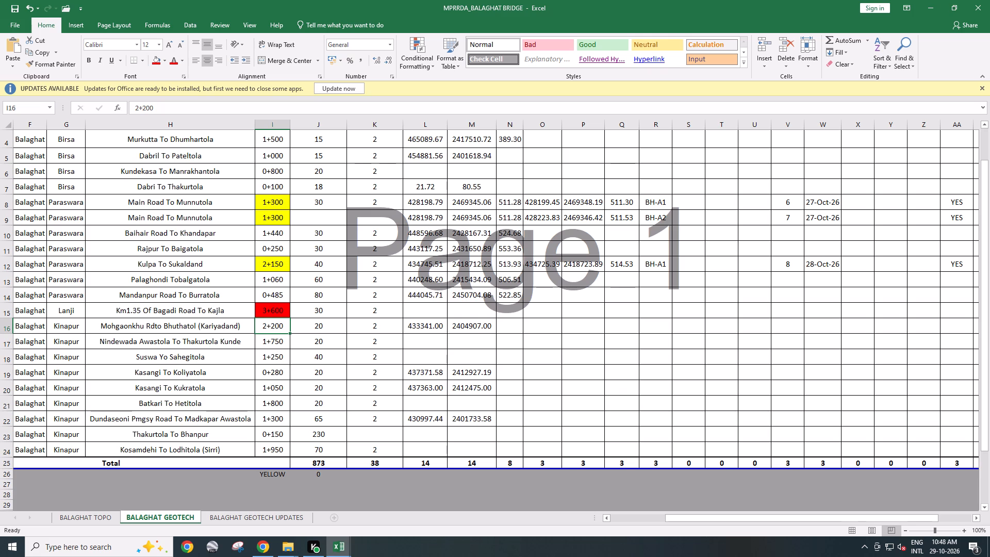
# Add a RED label in I27, below the YELLOW label, and fill it red.
pyautogui.click(271, 482)
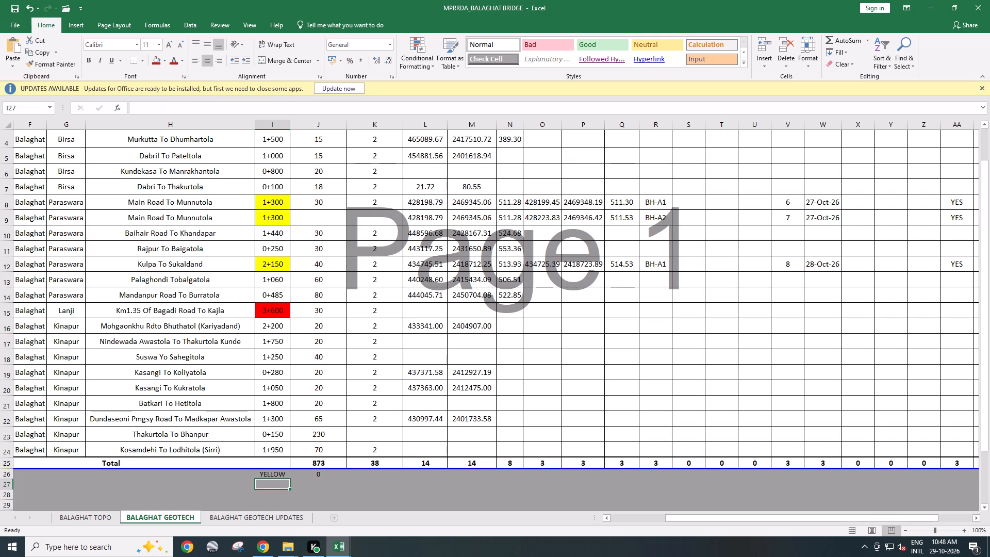
pyautogui.write('RED')
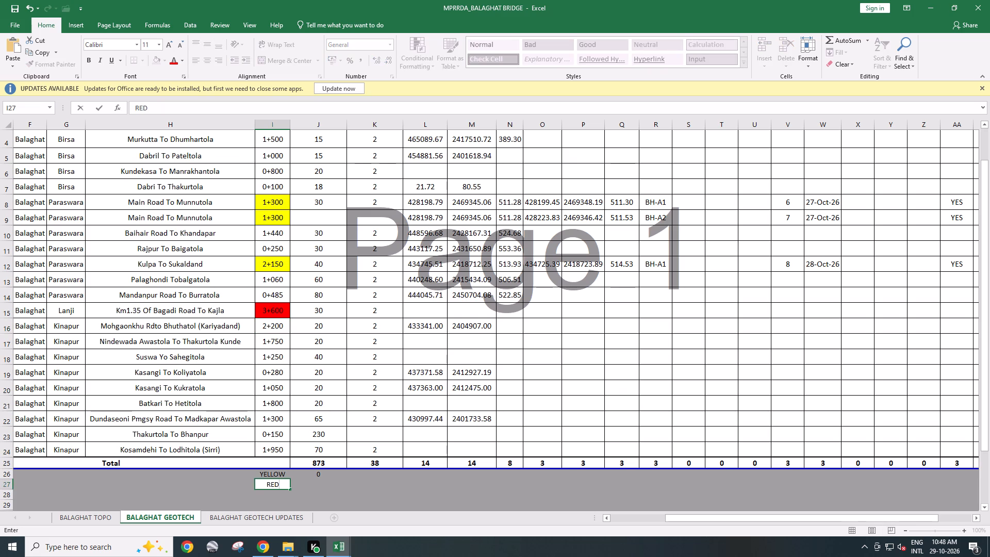
pyautogui.click(244, 481)
pyautogui.click(271, 488)
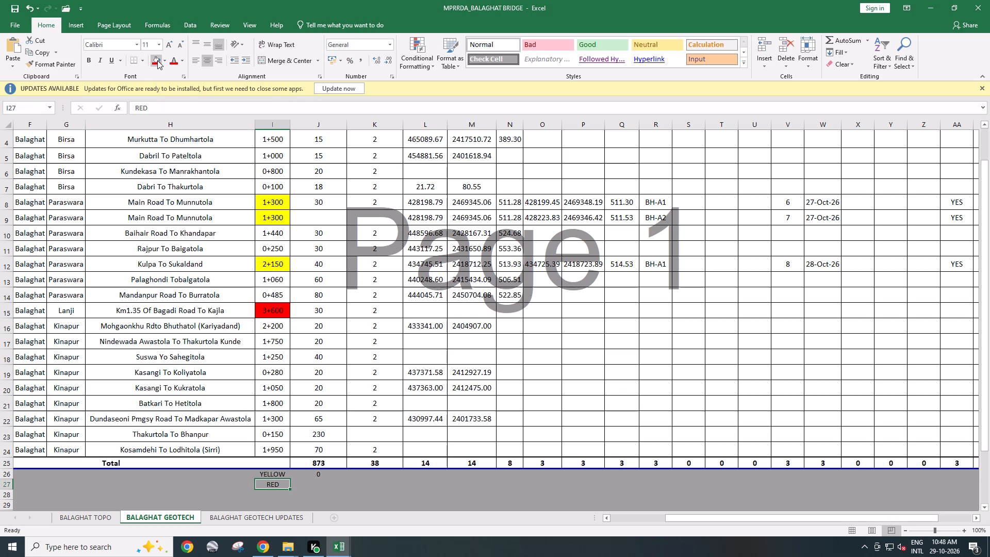
pyautogui.click(158, 60)
pyautogui.click(336, 489)
# Extend the sheet's page area down to row 28 to include the colour labels, and save the workbook.
pyautogui.moveTo(311, 469); pyautogui.dragTo(312, 474)
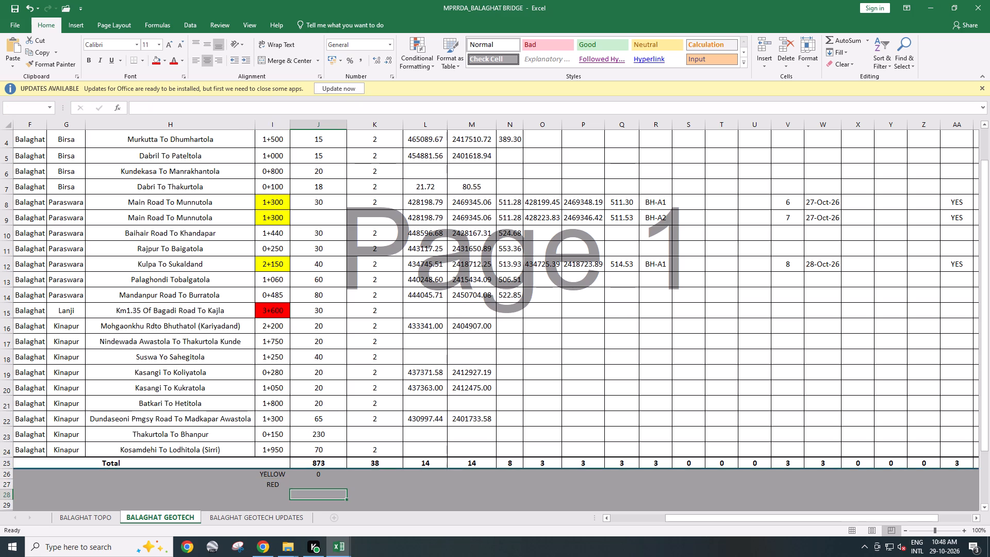
pyautogui.moveTo(312, 474); pyautogui.dragTo(312, 498)
pyautogui.click(393, 492)
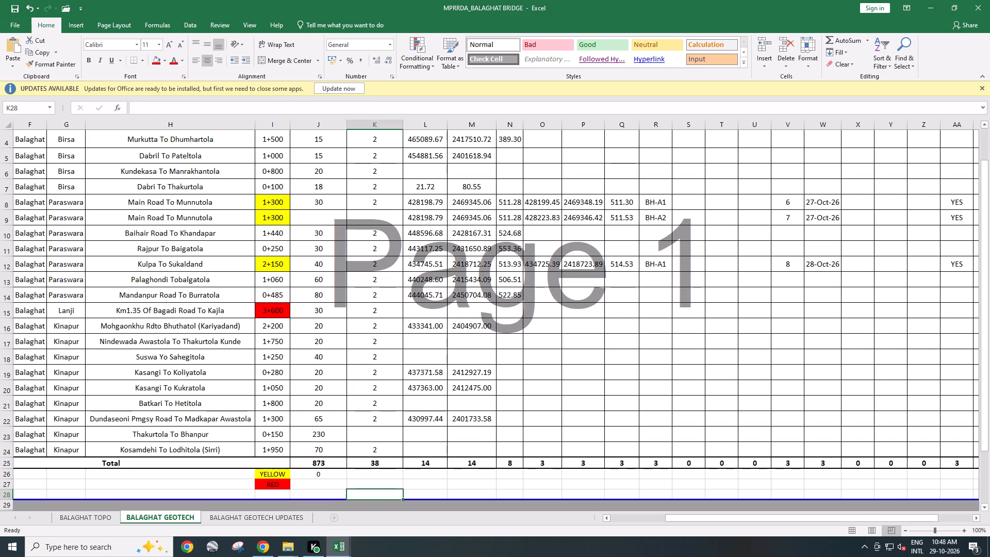
pyautogui.hotkey('ctrl', 's')
# Re-enter the YELLOW count in J26 as a COUNTIF over chainages I4:I24 with I26 as the criterion.
pyautogui.click(336, 474)
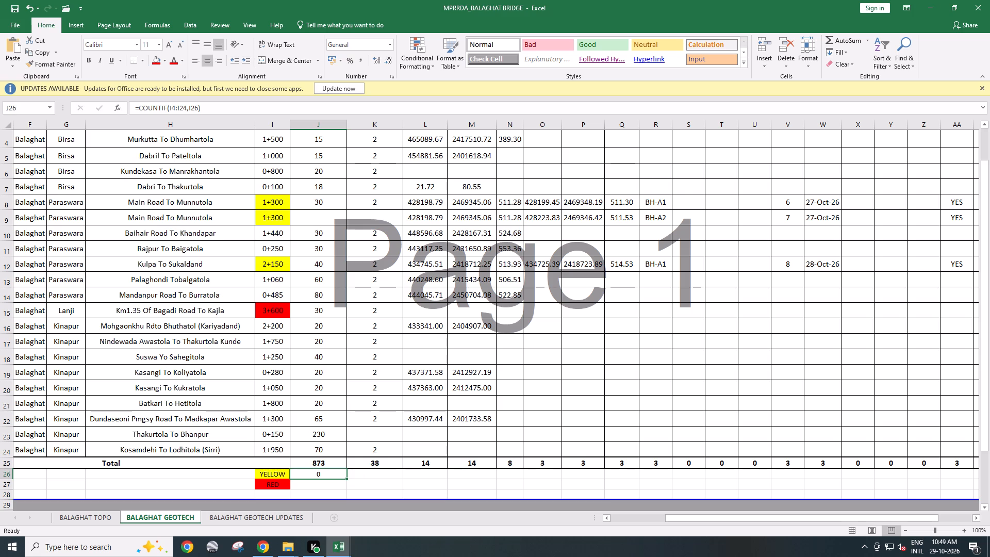
pyautogui.press('=')
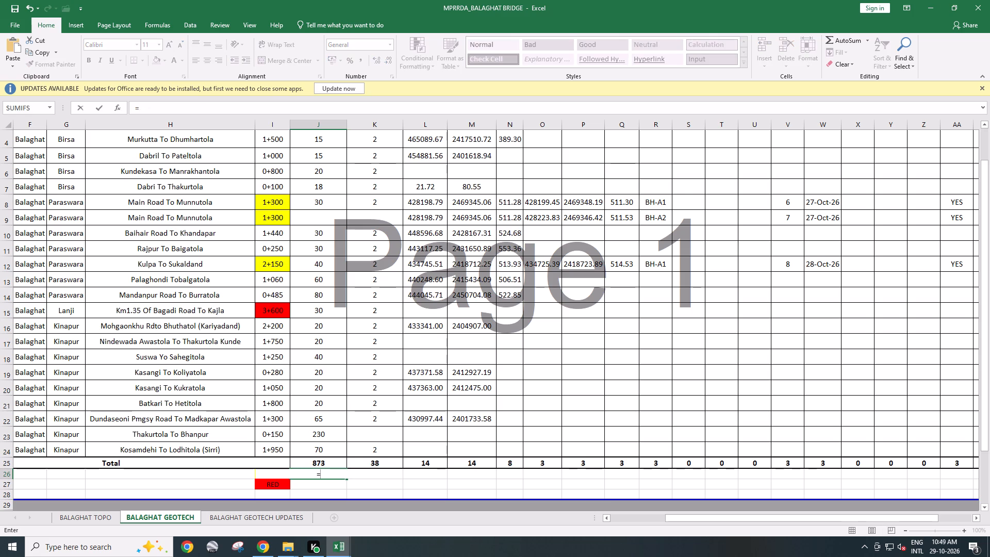
pyautogui.write('OCU')
pyautogui.press('BackSpace')
pyautogui.press('BackSpace')
pyautogui.press('BackSpace')
pyautogui.write('COUNTIF')
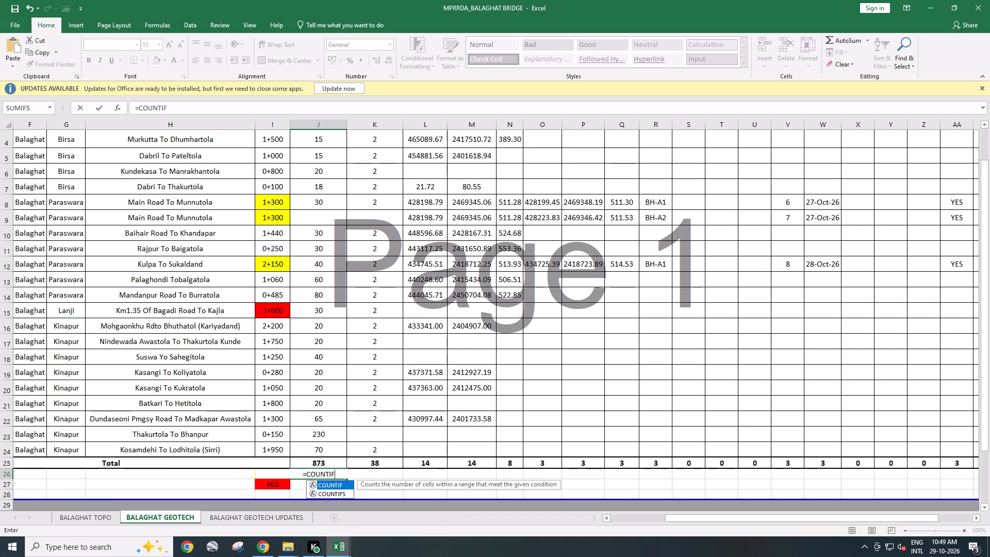
pyautogui.hotkey('shift', '(')
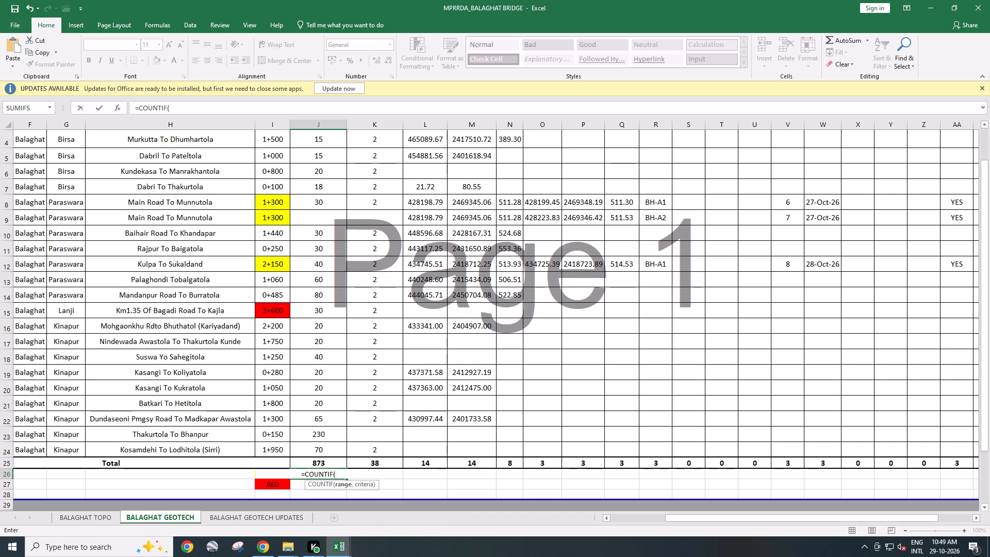
pyautogui.scroll(6, 305, 358)
pyautogui.moveTo(276, 222); pyautogui.dragTo(284, 556)
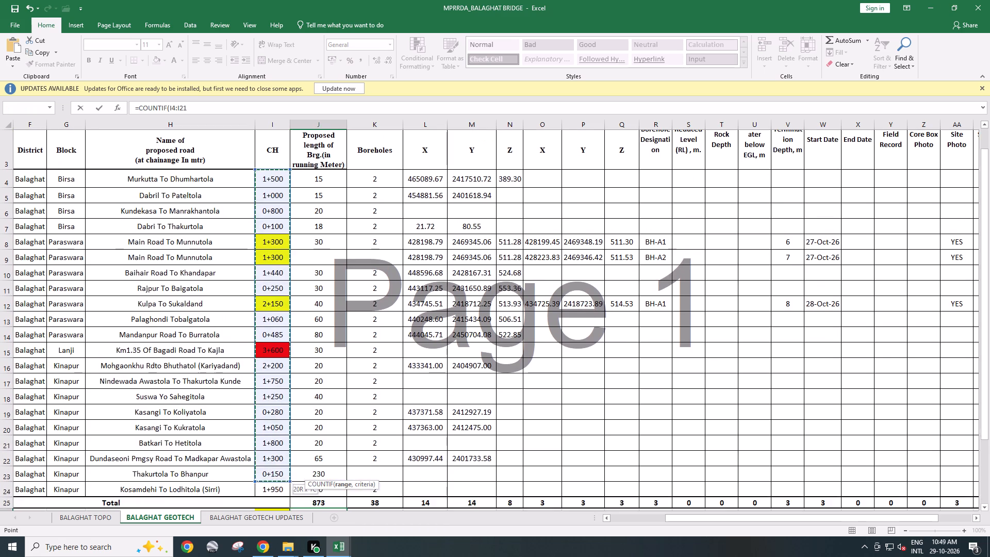
pyautogui.moveTo(284, 556); pyautogui.dragTo(278, 451)
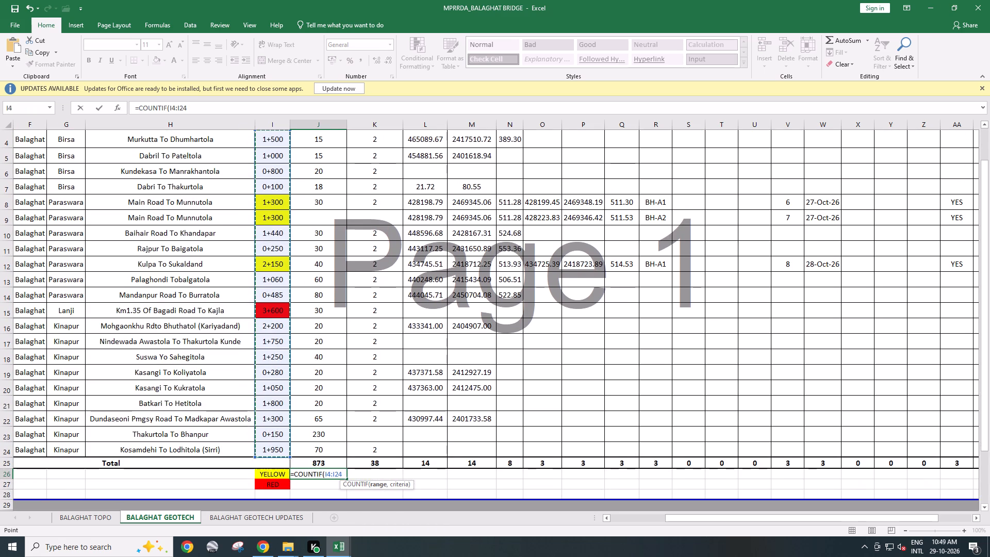
pyautogui.press(',')
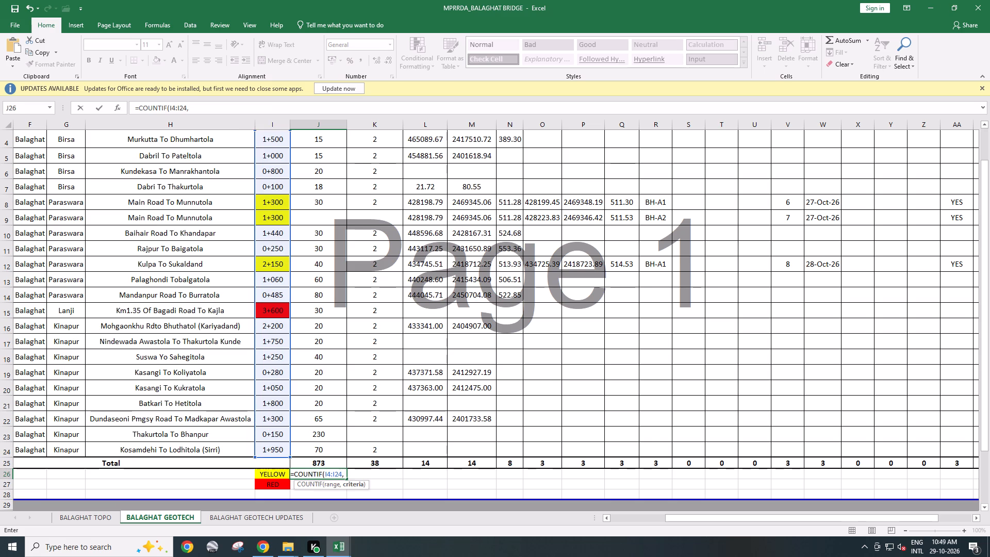
pyautogui.click(273, 474)
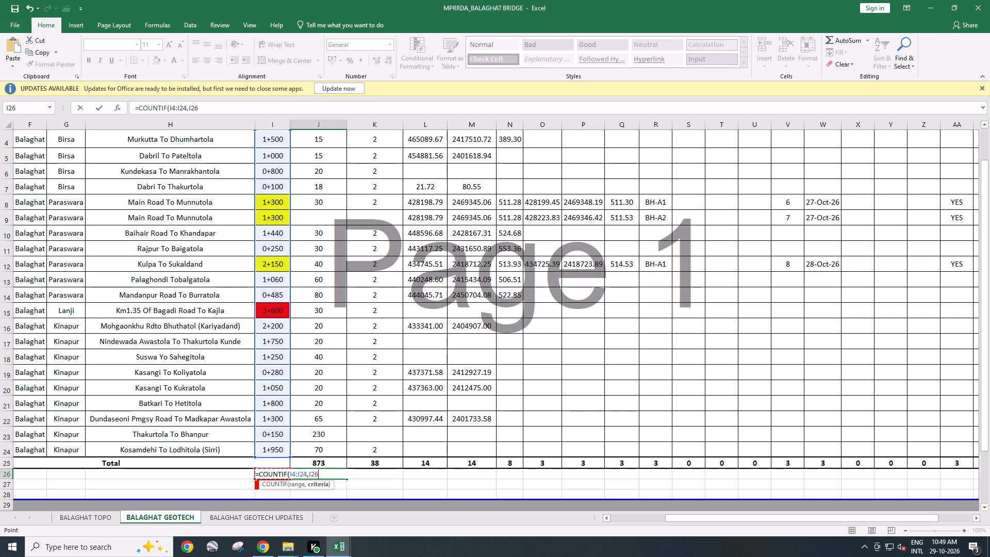
pyautogui.press(',')
pyautogui.press('BackSpace')
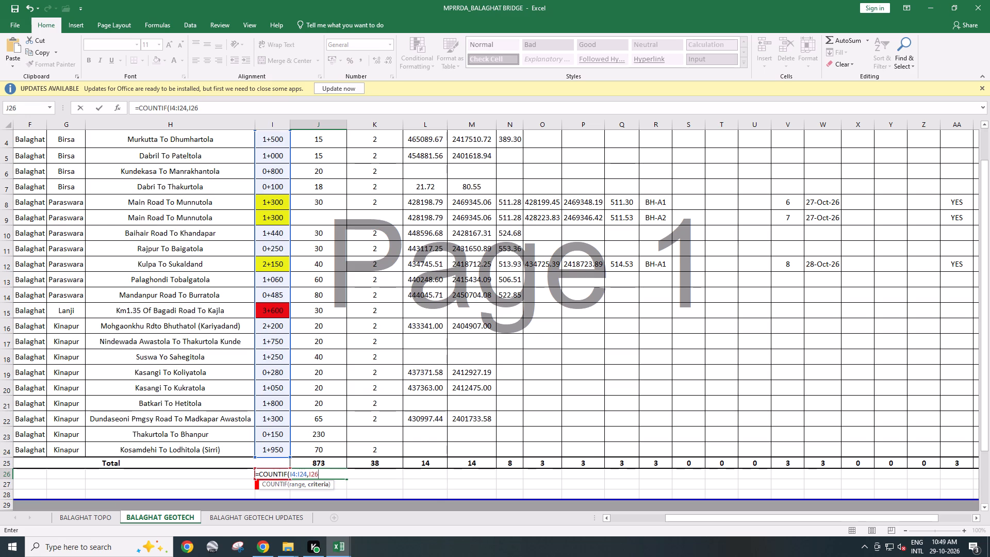
pyautogui.press('Return')
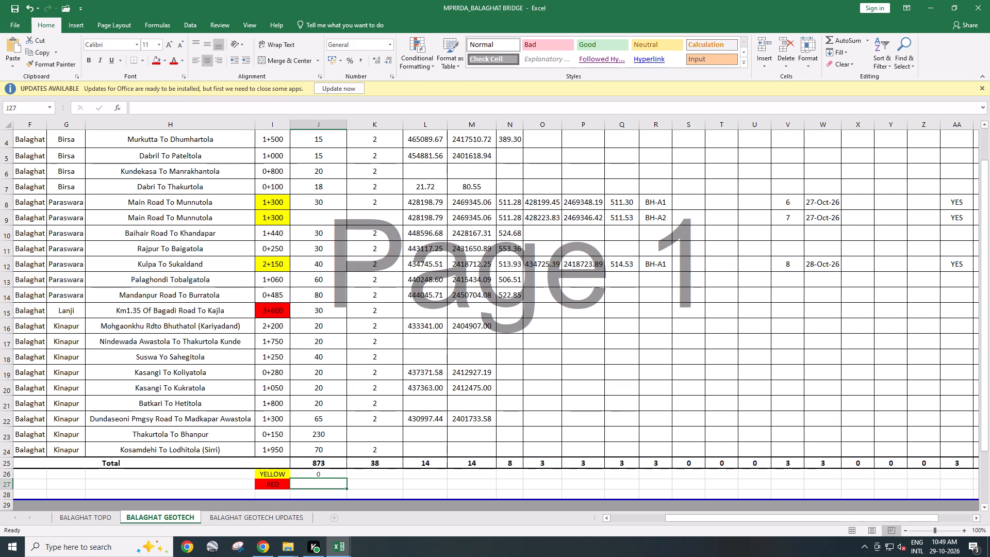
# Copy the COUNTIF formula from J26 into J27, beside the RED label.
pyautogui.press('Up')
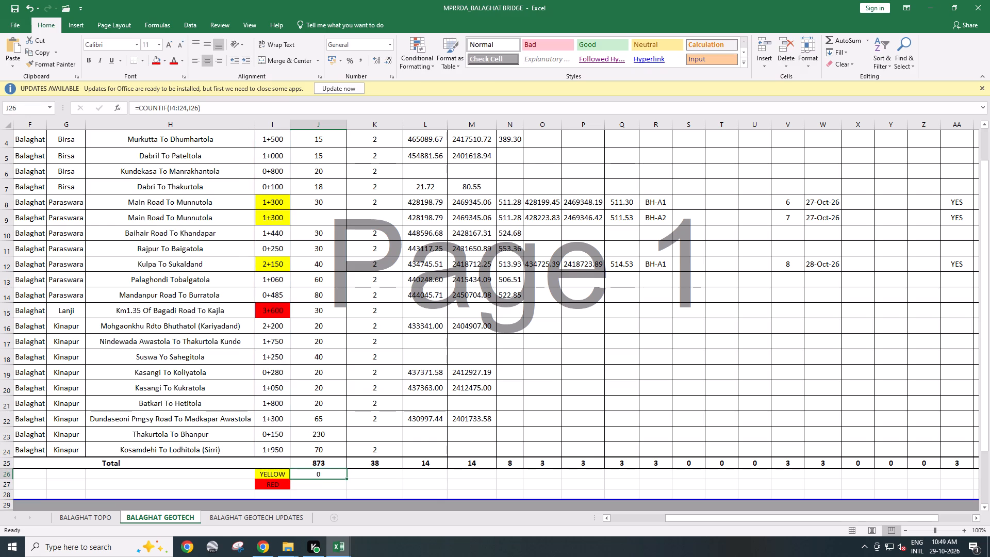
pyautogui.hotkey('ctrl', 'c')
pyautogui.press('Down')
pyautogui.press('Return')
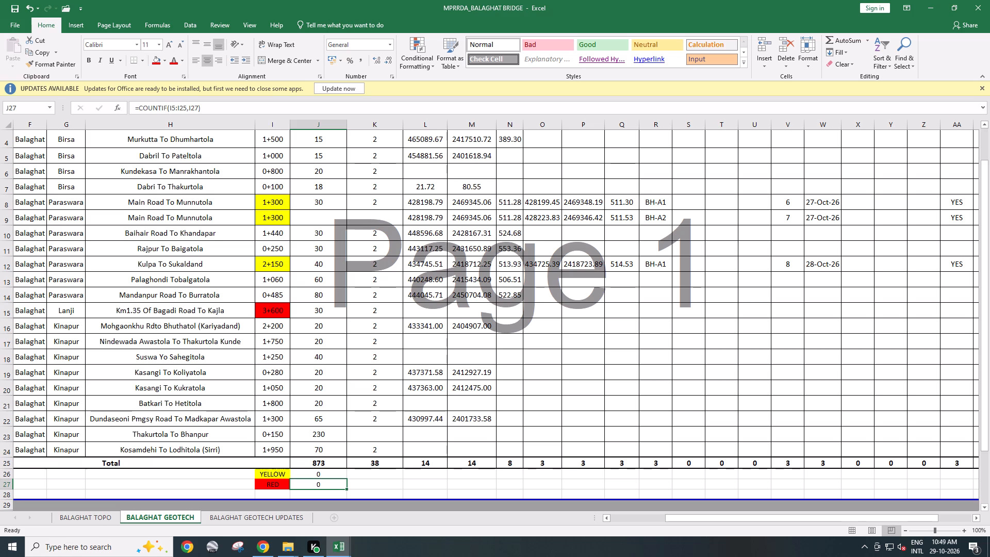
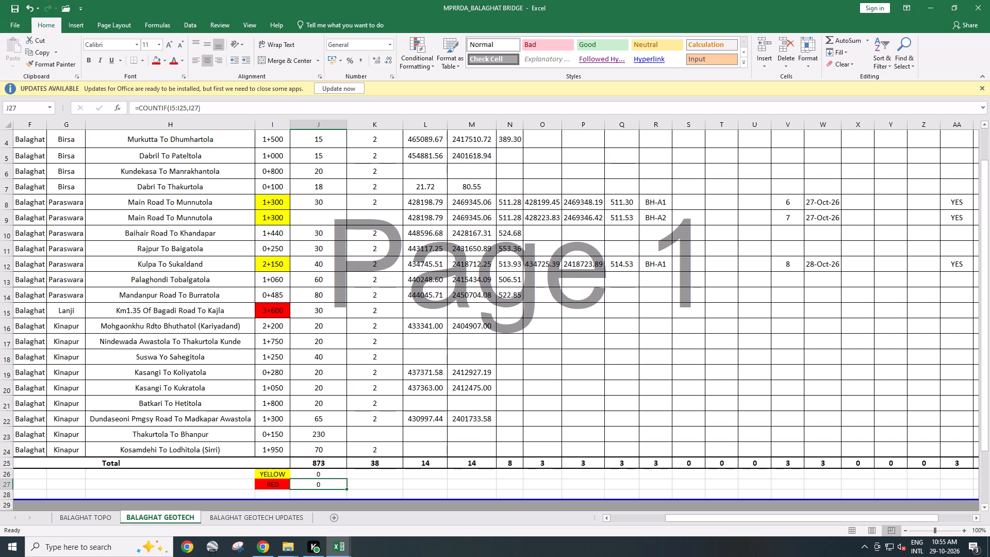
# Delete the COUNTIF formulas in J26:J27 beside the YELLOW and RED labels.
pyautogui.moveTo(273, 472); pyautogui.dragTo(353, 498)
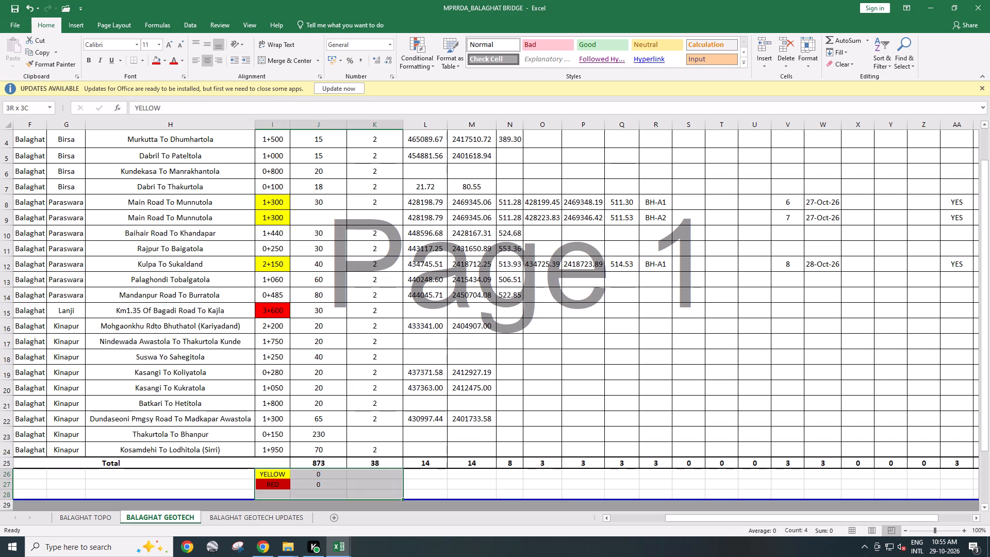
pyautogui.moveTo(353, 498); pyautogui.dragTo(319, 484)
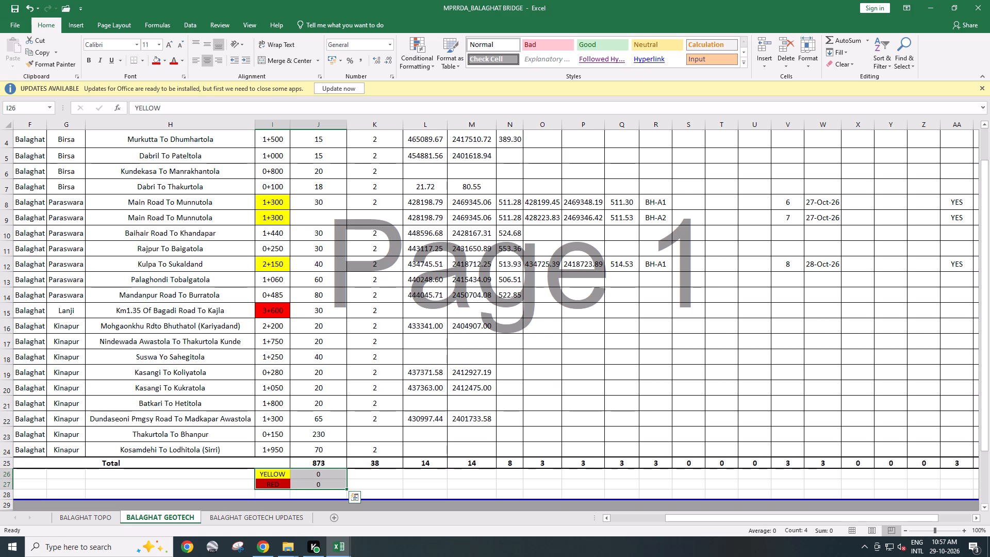
pyautogui.click(271, 471)
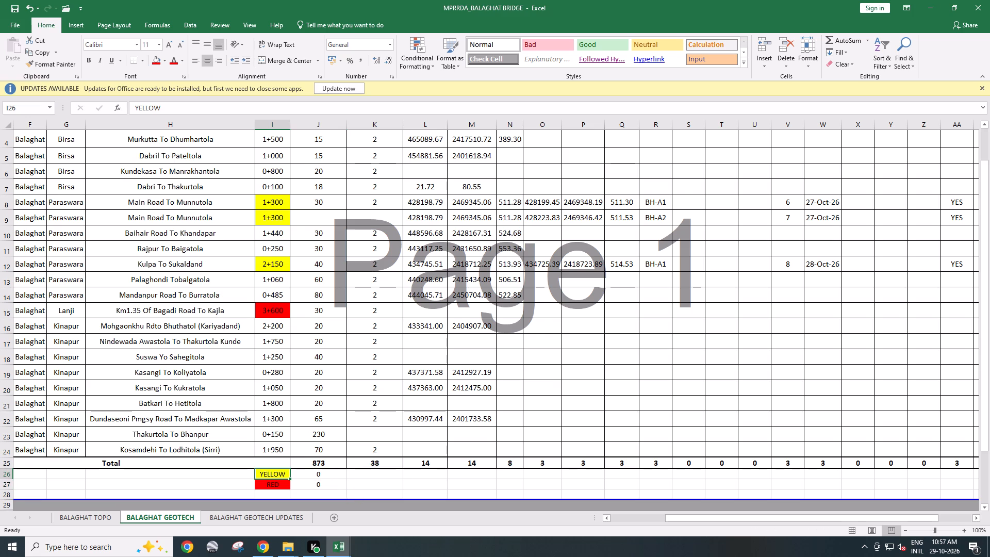
pyautogui.moveTo(318, 472); pyautogui.dragTo(321, 480)
pyautogui.press('Delete')
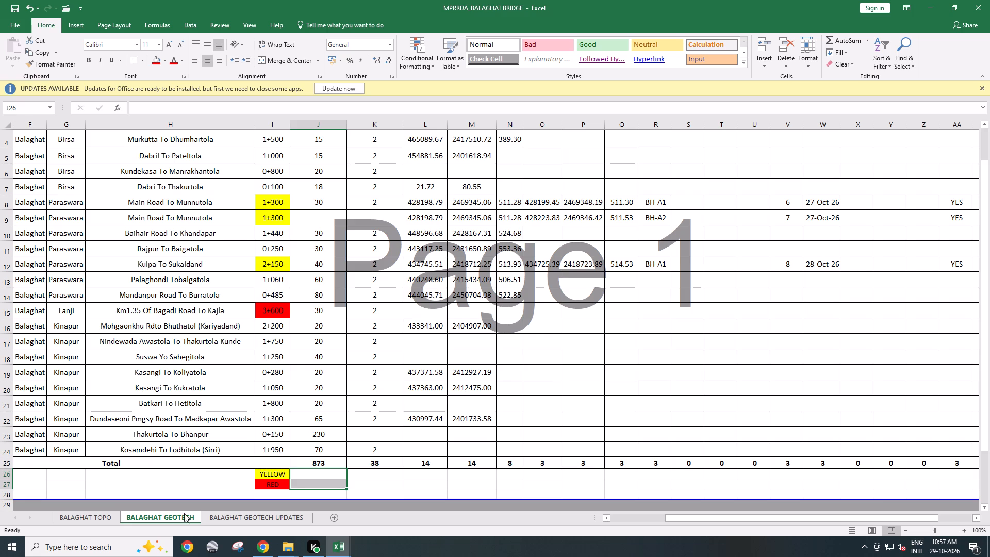
# Clear the fill and text of the YELLOW and RED labels in I26:I27, and save the workbook.
pyautogui.click(209, 492)
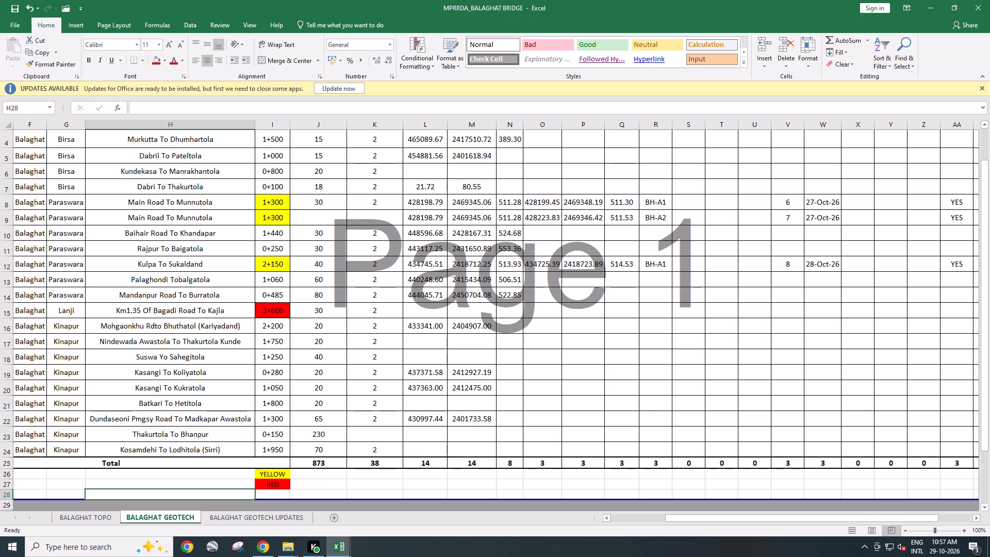
pyautogui.moveTo(280, 477); pyautogui.dragTo(278, 484)
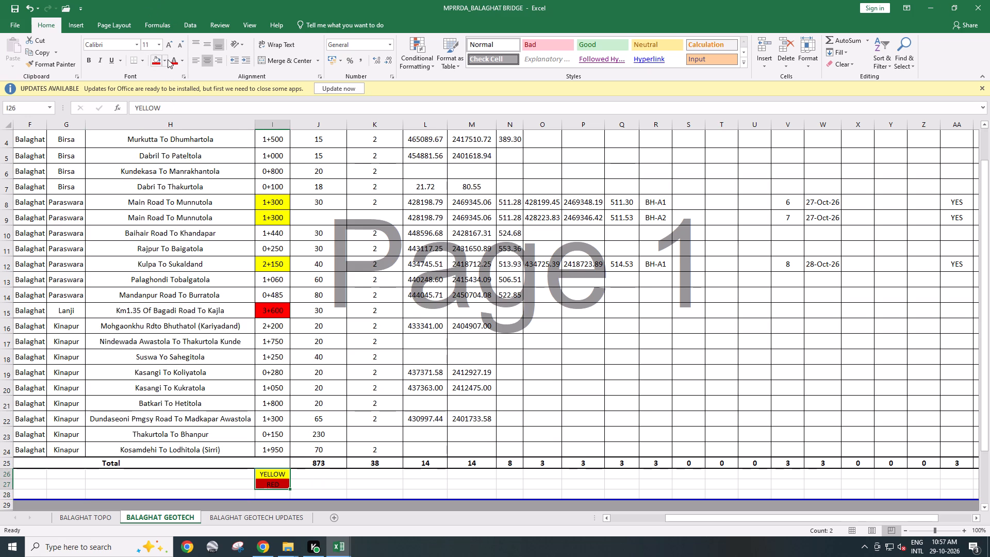
pyautogui.click(168, 59)
pyautogui.click(185, 169)
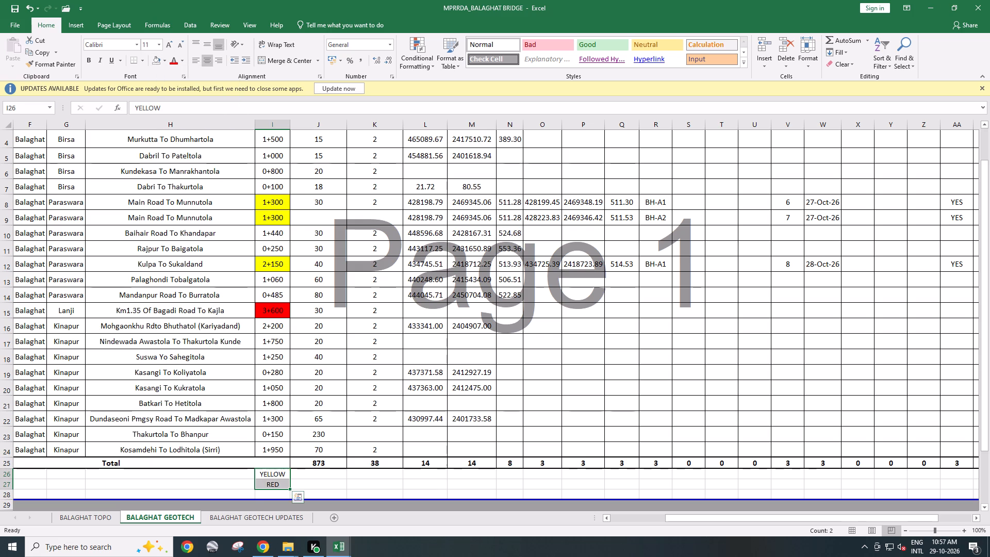
pyautogui.click(313, 487)
pyautogui.moveTo(277, 473); pyautogui.dragTo(277, 482)
pyautogui.press('Delete')
pyautogui.hotkey('ctrl', 's')
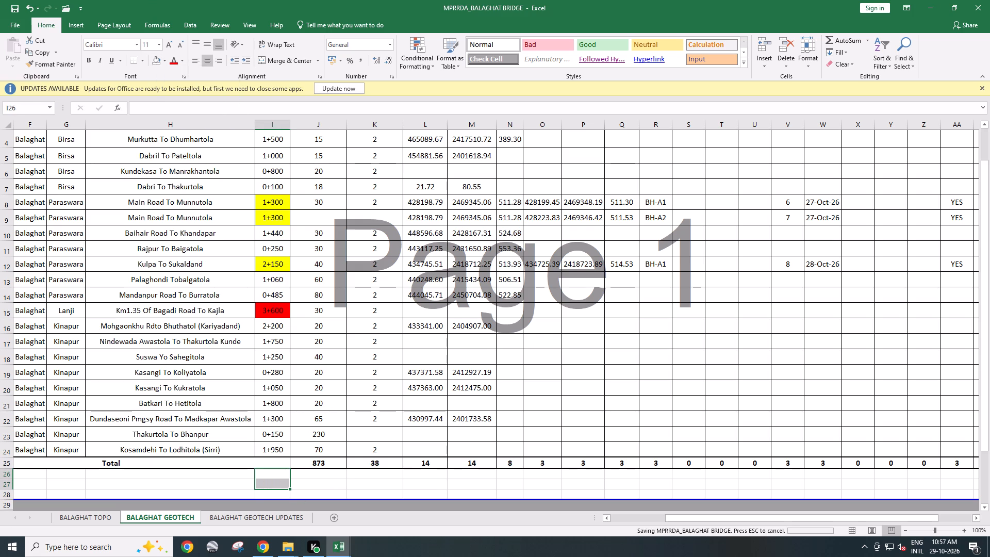
# Remove the red fill from the 3+600 chainage in I15 and save the workbook.
pyautogui.click(277, 312)
pyautogui.click(155, 62)
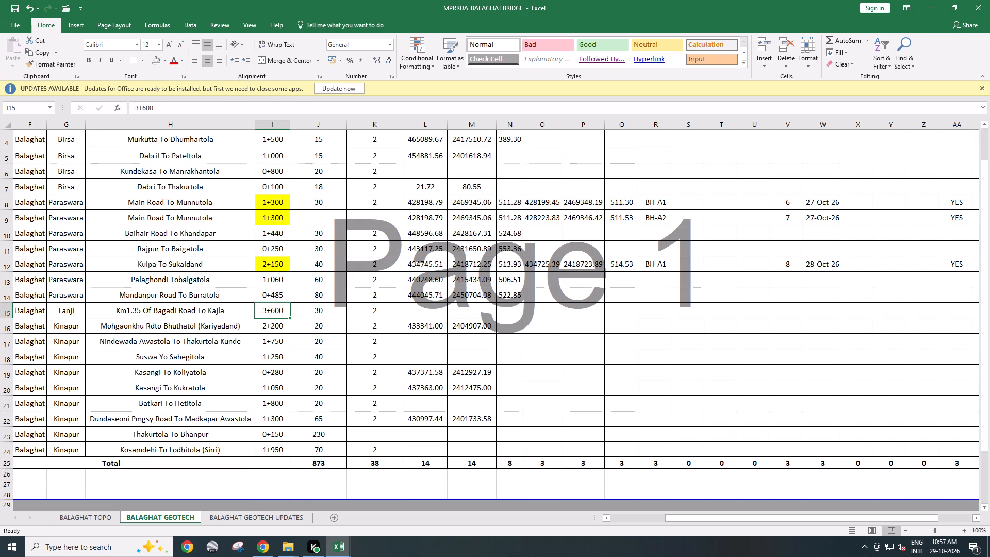
pyautogui.hotkey('ctrl', 's')
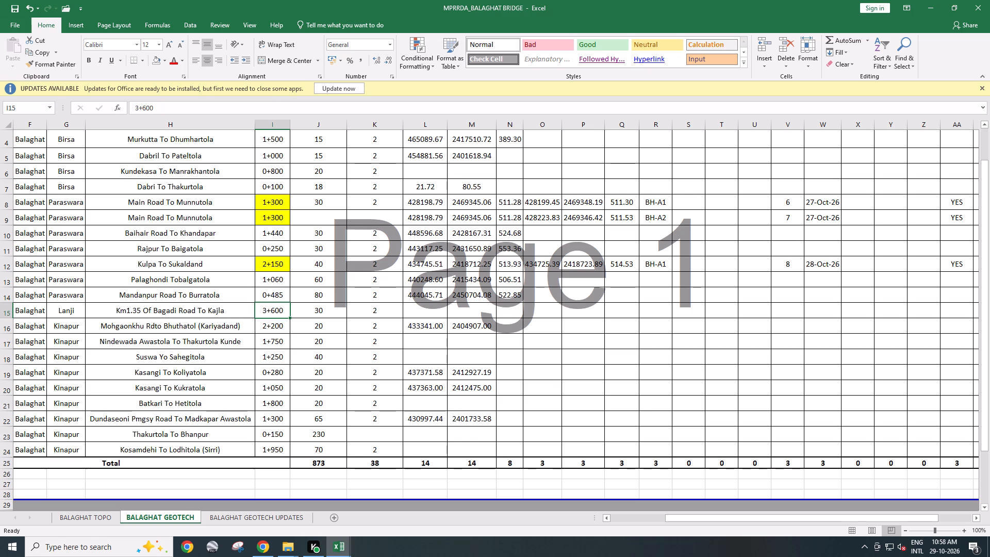
# Check the formulas in the Total row from K25 to O25.
pyautogui.click(382, 465)
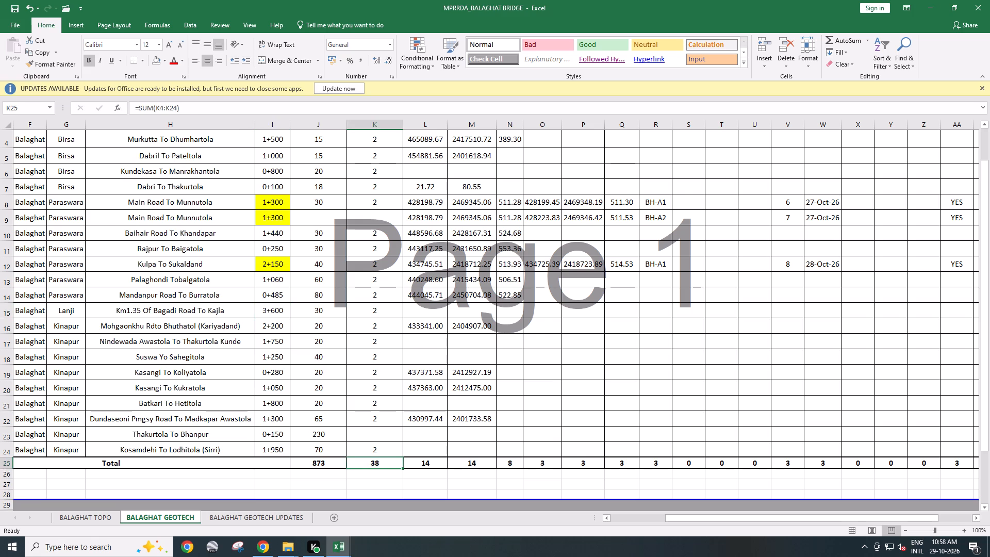
pyautogui.click(431, 460)
pyautogui.click(467, 461)
pyautogui.click(508, 460)
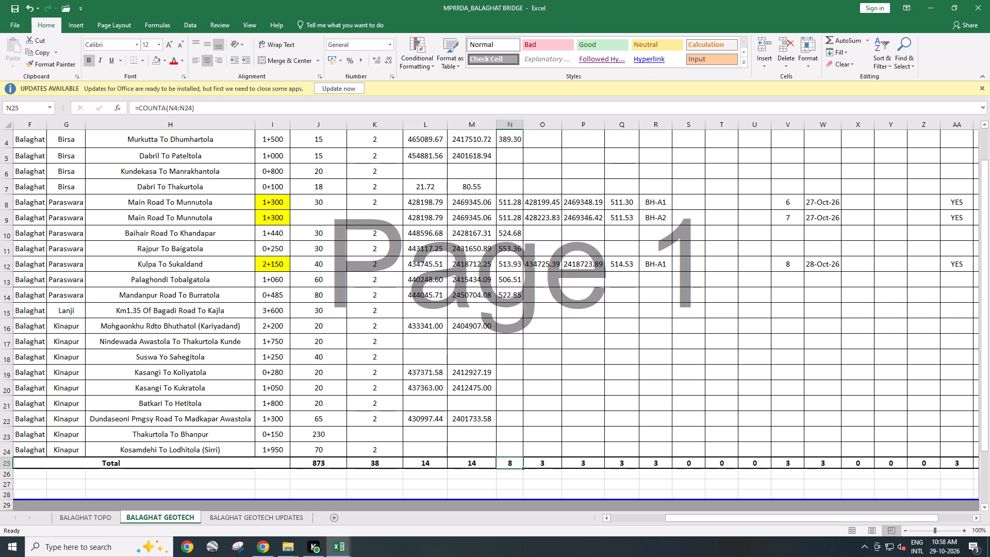
pyautogui.click(549, 463)
pyautogui.click(271, 482)
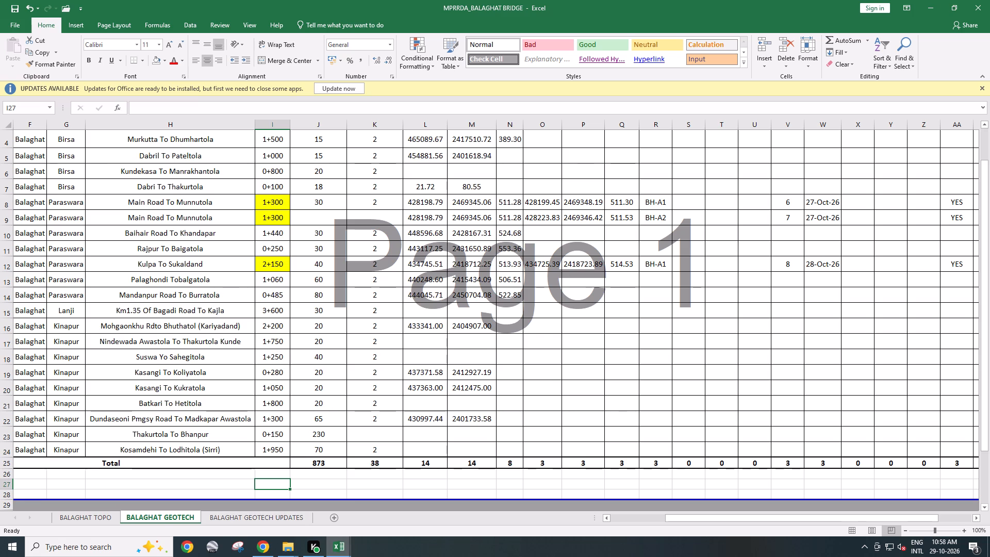
# Extend the BALAGHAT GEOTECH sheet's page area by several rows below row 28.
pyautogui.scroll(-2, 293, 468)
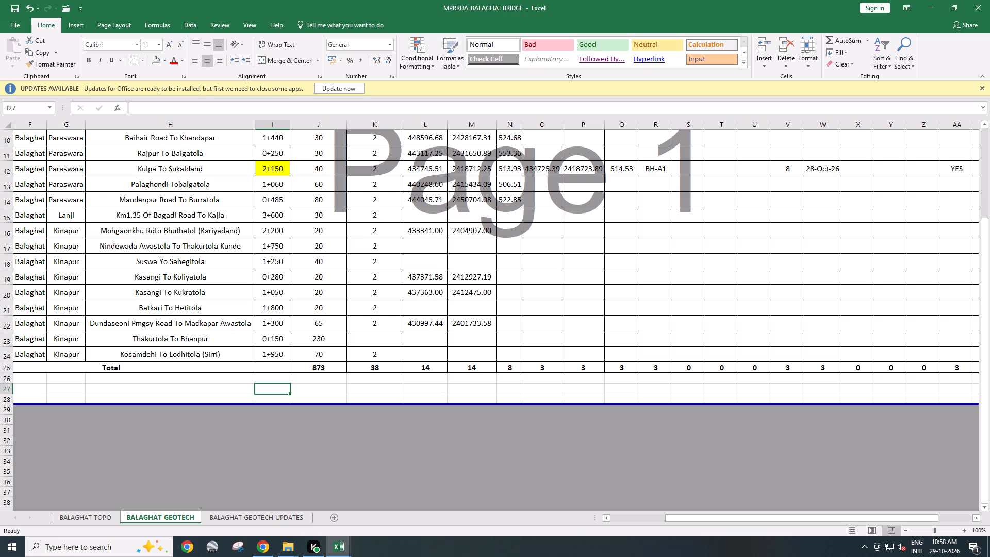
pyautogui.moveTo(384, 403); pyautogui.dragTo(384, 419)
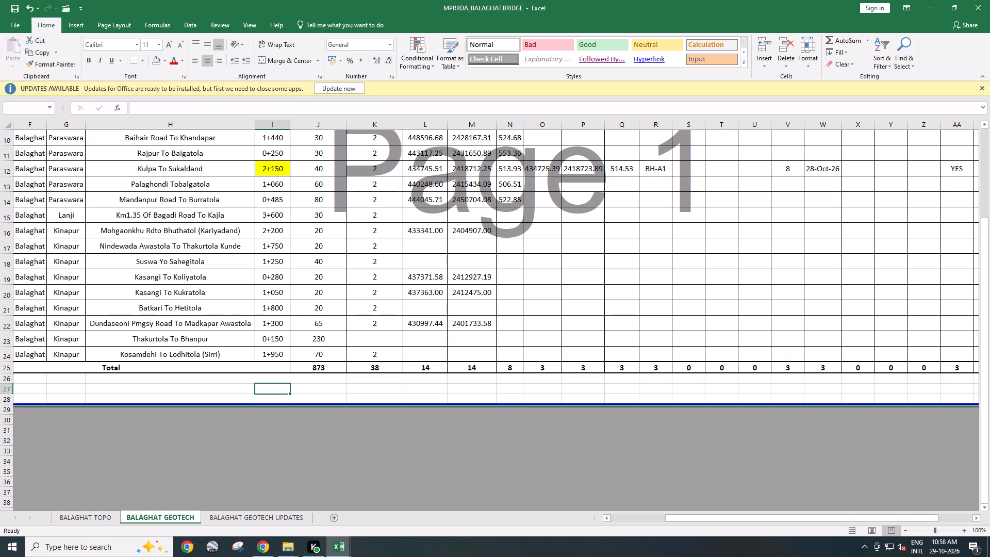
pyautogui.moveTo(384, 419); pyautogui.dragTo(384, 455)
pyautogui.click(411, 431)
pyautogui.scroll(-1, 225, 235)
pyautogui.scroll(3, 224, 234)
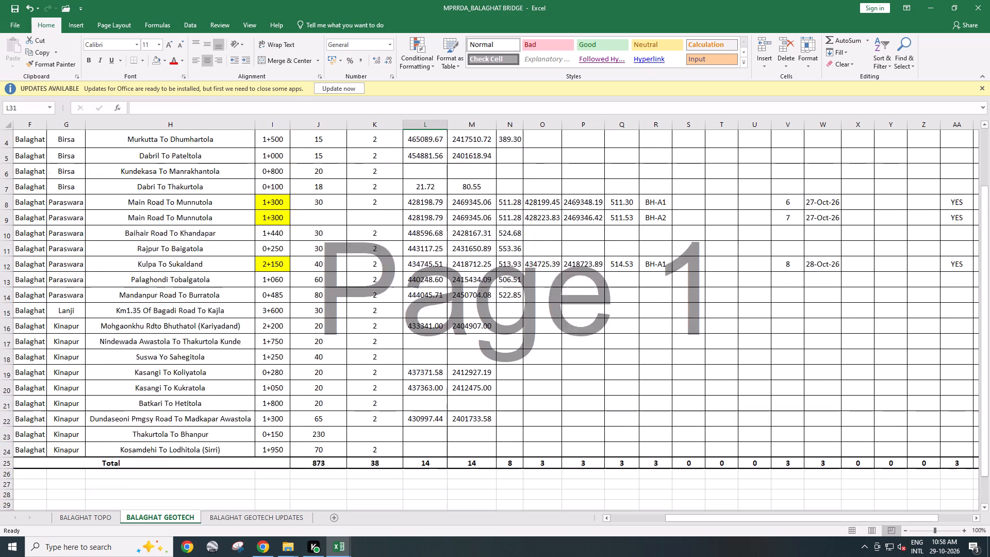
pyautogui.scroll(1, 255, 232)
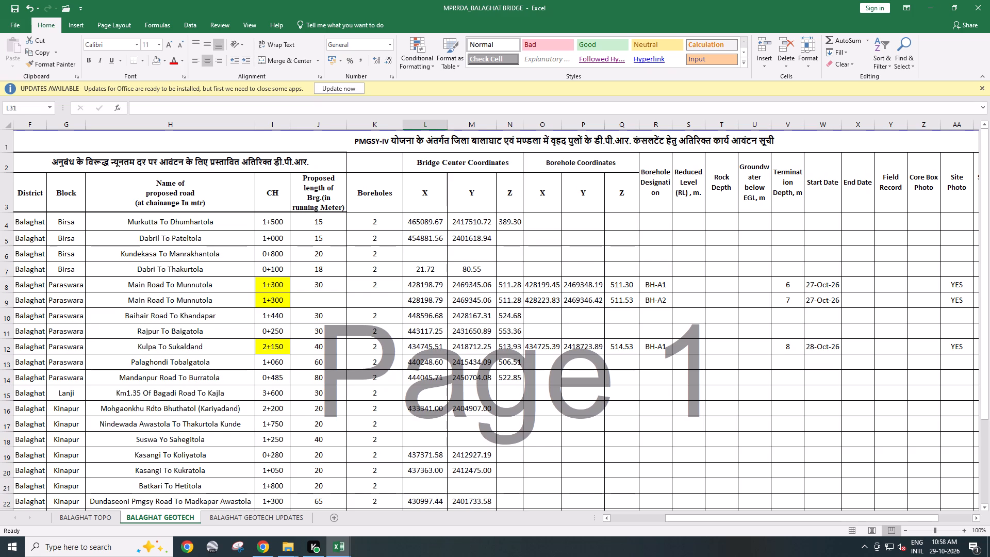
# Switch to the JHABUA_BRIDGE LIST workbook and review the district tables and yellow chainages on the JHABUA_GEOTECH sheet.
pyautogui.click(331, 548)
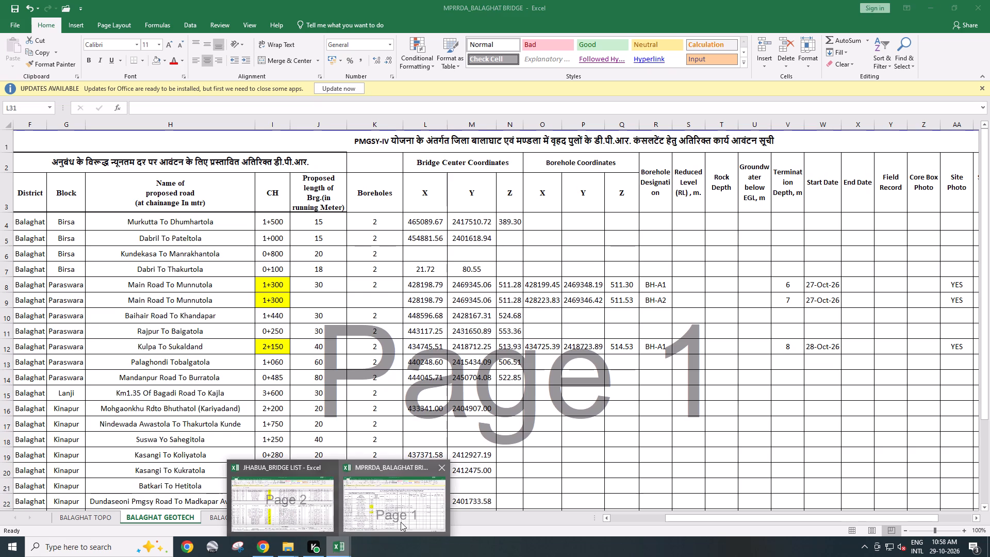
pyautogui.click(289, 497)
pyautogui.scroll(11, 392, 296)
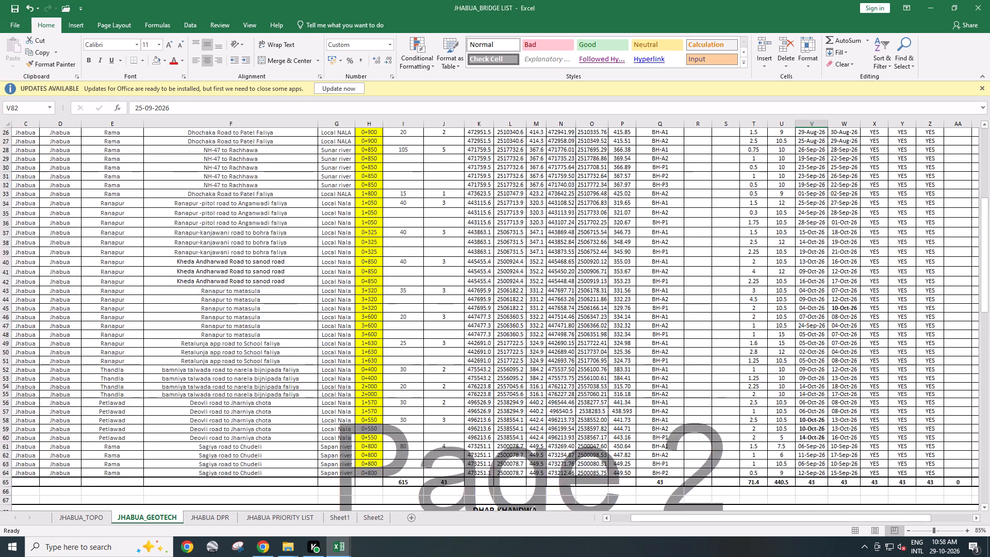
pyautogui.scroll(12, 390, 233)
pyautogui.scroll(-15, 389, 231)
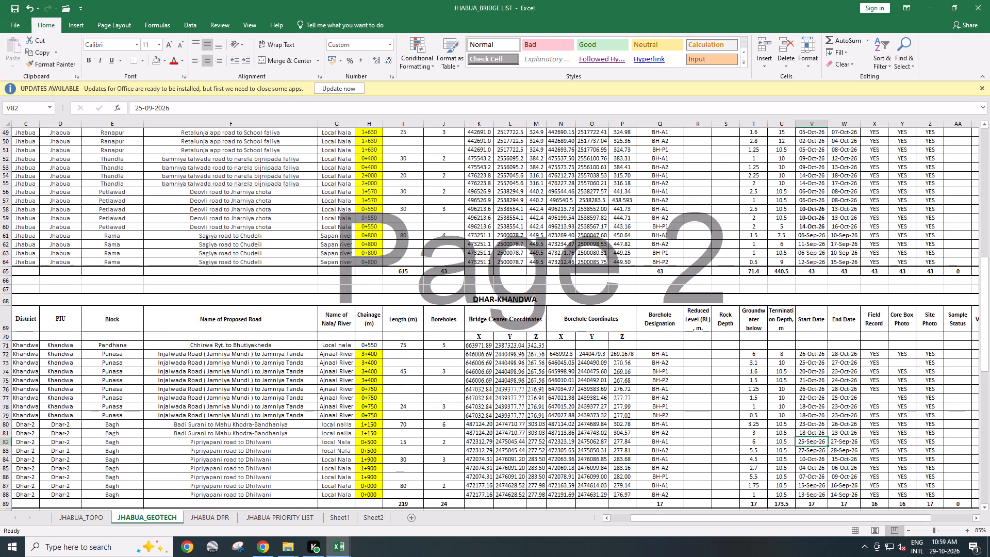
pyautogui.scroll(-11, 383, 222)
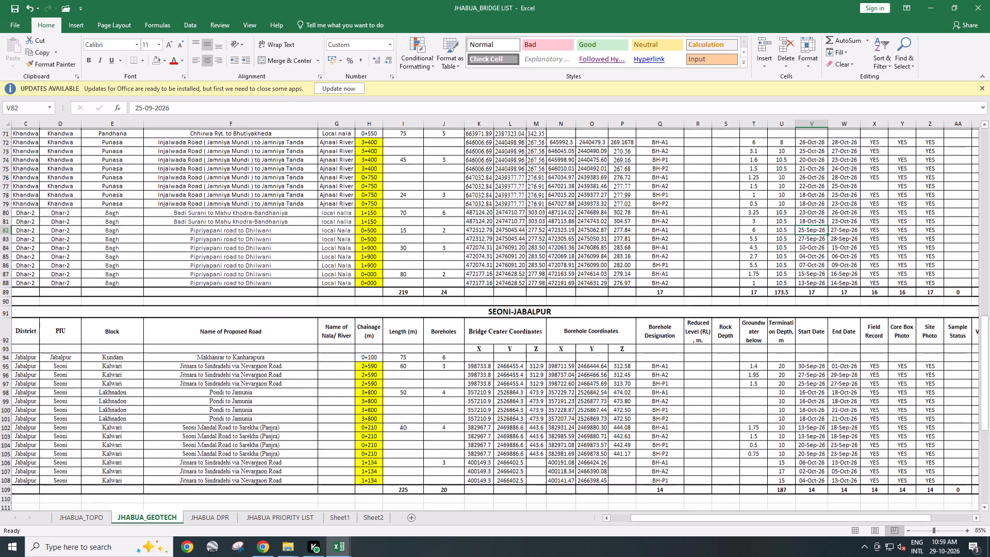
pyautogui.scroll(-4, 383, 226)
pyautogui.scroll(6, 383, 236)
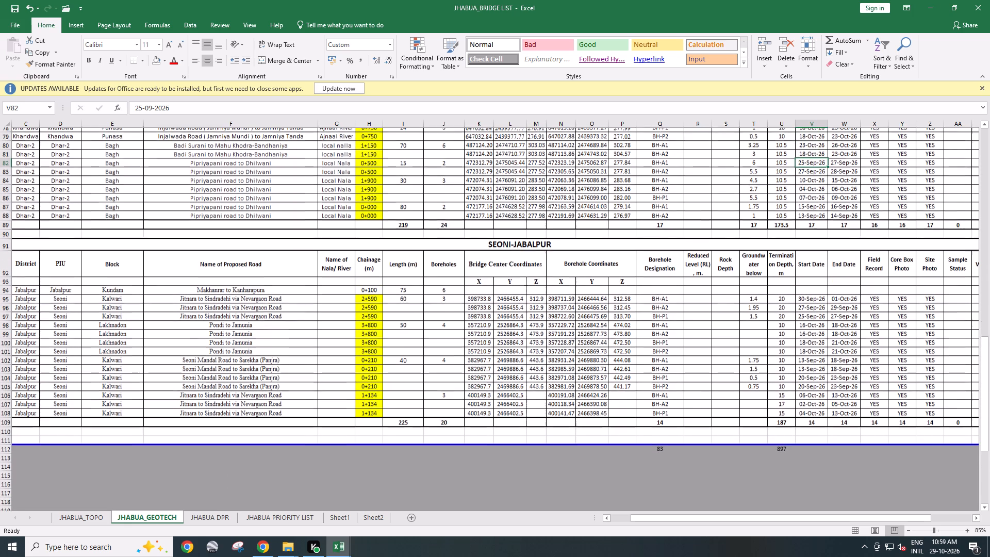
pyautogui.scroll(2, 383, 239)
pyautogui.scroll(-3, 381, 246)
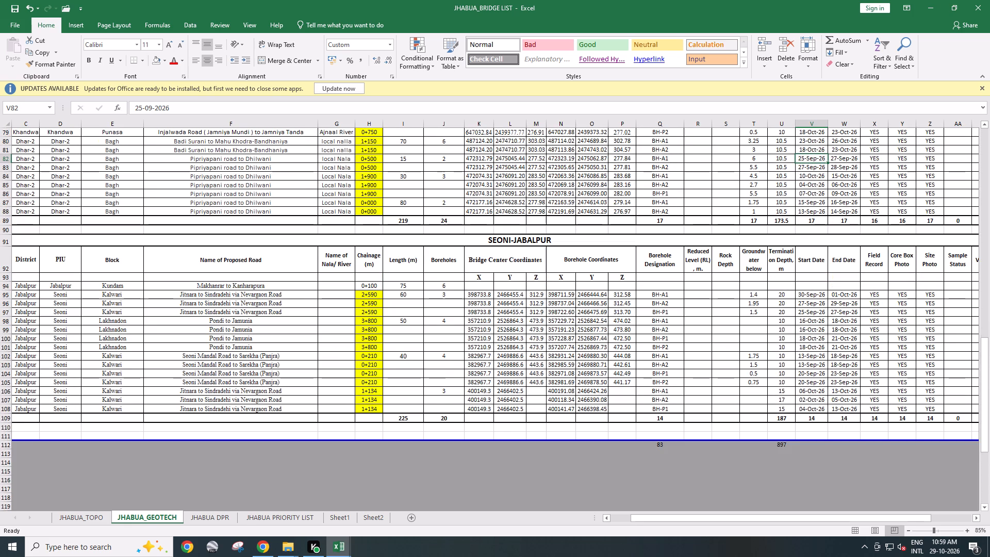
pyautogui.scroll(-1, 381, 247)
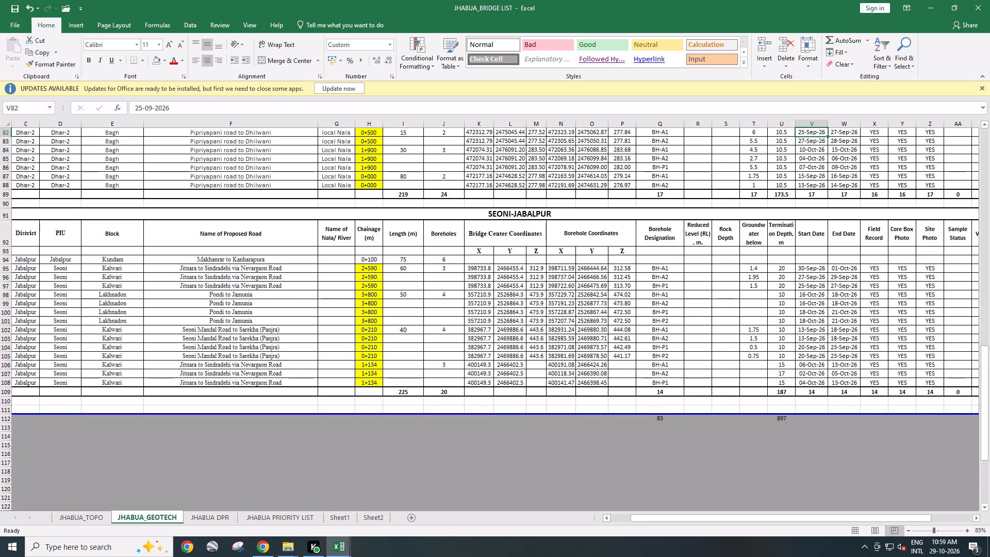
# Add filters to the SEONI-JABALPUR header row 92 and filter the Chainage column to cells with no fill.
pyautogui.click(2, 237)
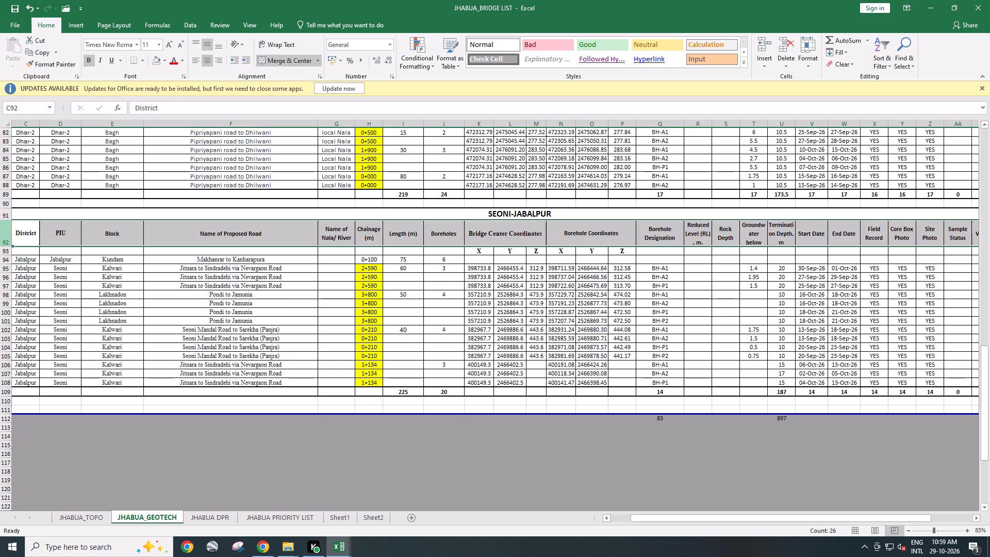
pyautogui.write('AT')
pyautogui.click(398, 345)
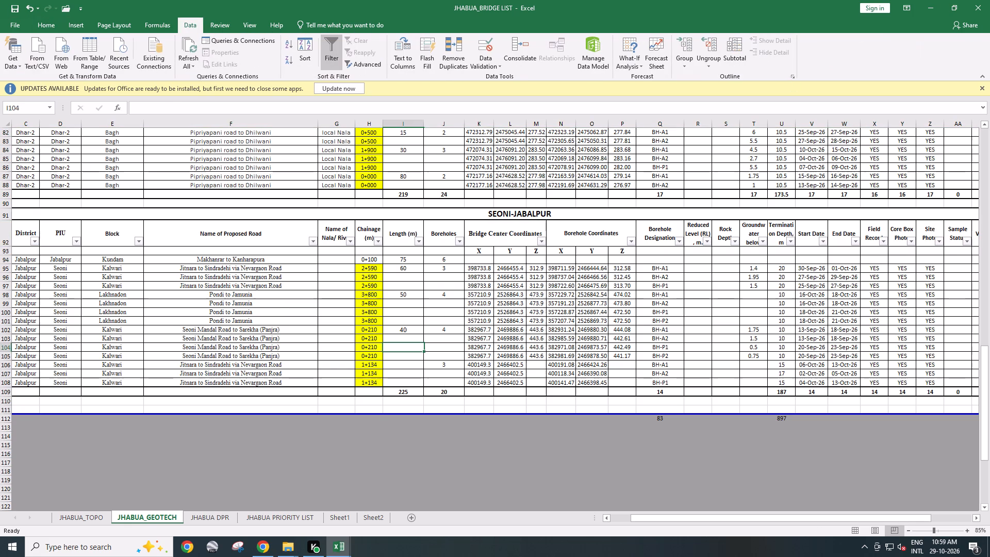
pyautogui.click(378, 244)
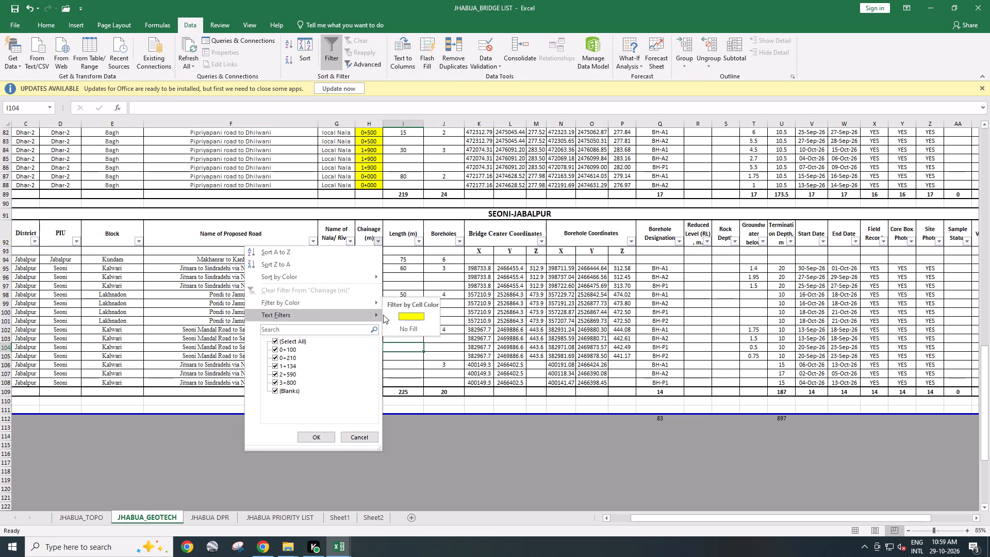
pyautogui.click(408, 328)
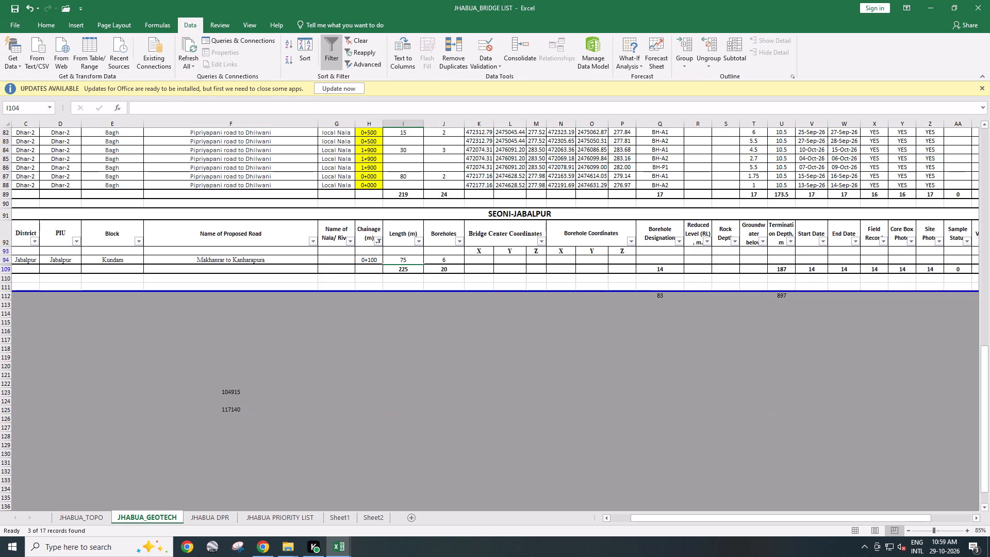
# Filter the Chainage column by yellow cell colour and select the visible chainages H95:H108 to count them.
pyautogui.click(378, 241)
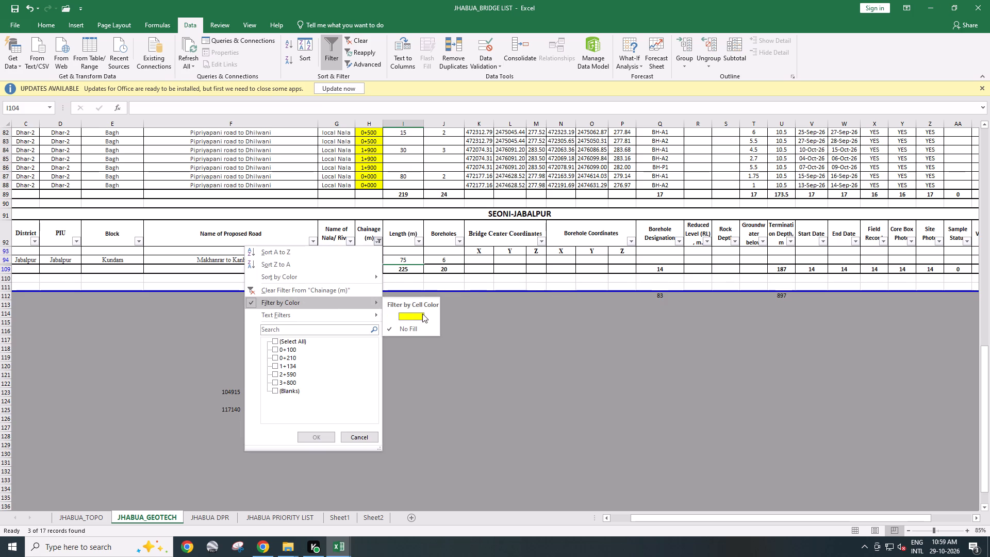
pyautogui.click(422, 314)
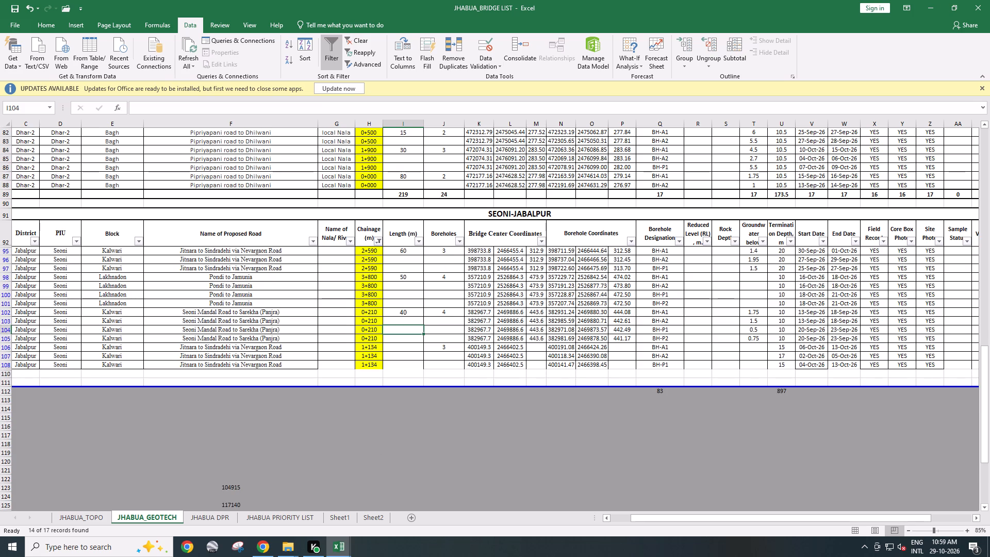
pyautogui.moveTo(373, 252); pyautogui.dragTo(376, 364)
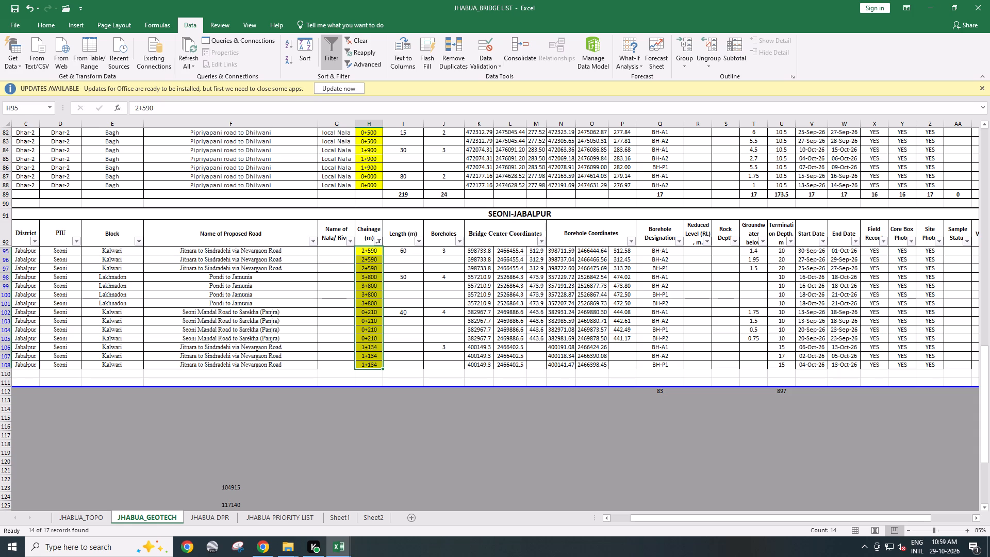
pyautogui.press('Escape')
pyautogui.press('Escape')
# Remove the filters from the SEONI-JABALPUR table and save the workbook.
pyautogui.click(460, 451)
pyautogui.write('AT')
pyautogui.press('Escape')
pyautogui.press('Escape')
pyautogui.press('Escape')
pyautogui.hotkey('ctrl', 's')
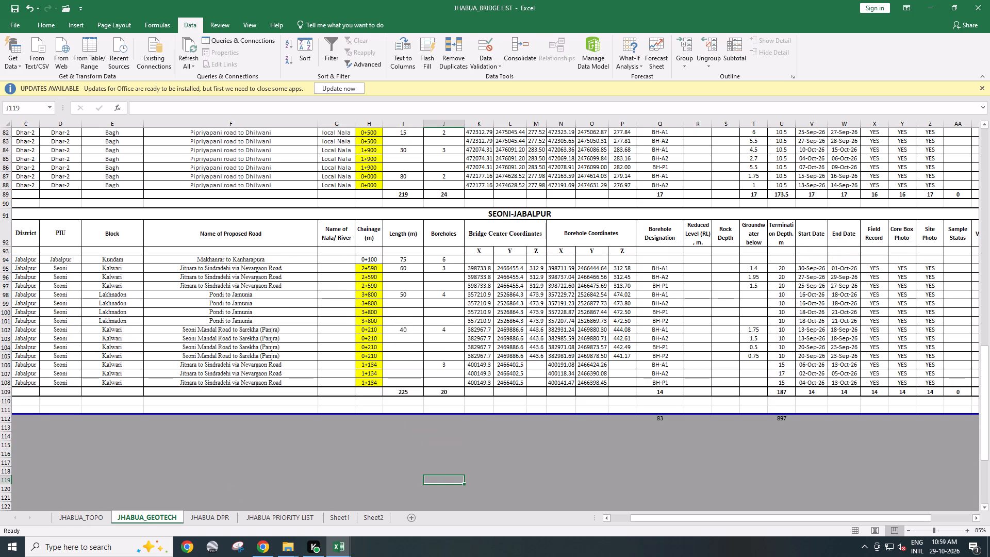
# Examine the bridge lists and MPRRDA BRIDGES summary on the JHABUA_TOPO sheet, then return to JHABUA_GEOTECH and save.
pyautogui.click(78, 518)
pyautogui.scroll(-2, 407, 412)
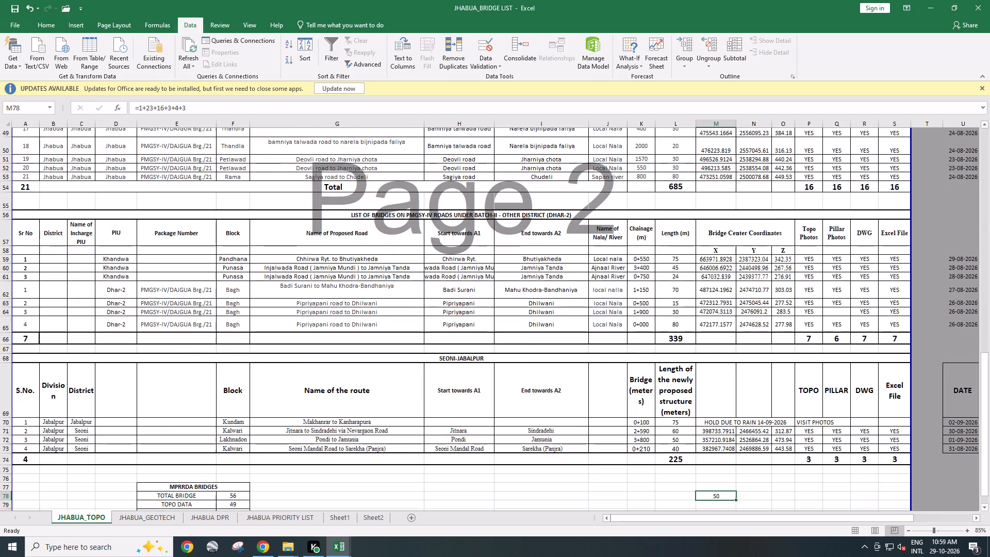
pyautogui.scroll(-6, 407, 412)
pyautogui.scroll(4, 407, 412)
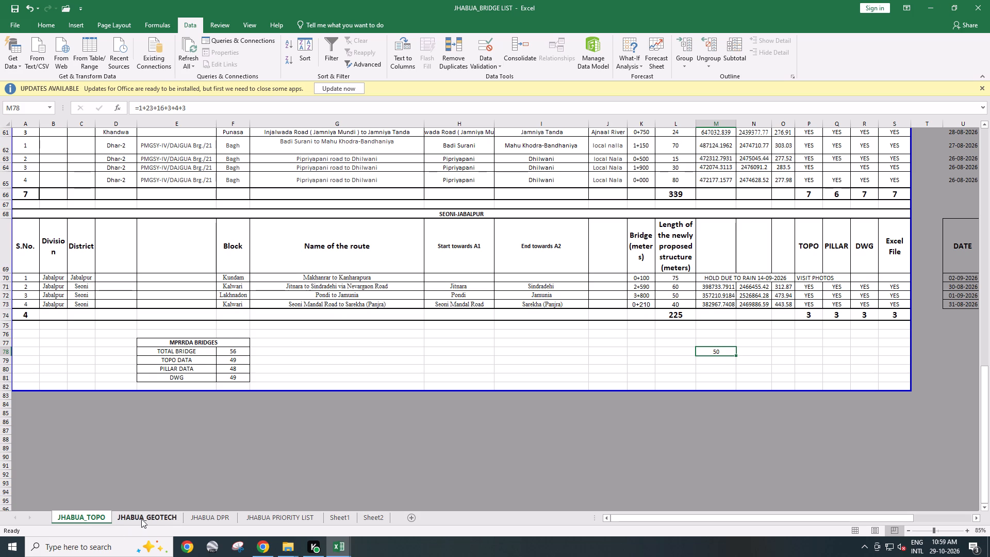
pyautogui.click(195, 513)
pyautogui.click(173, 523)
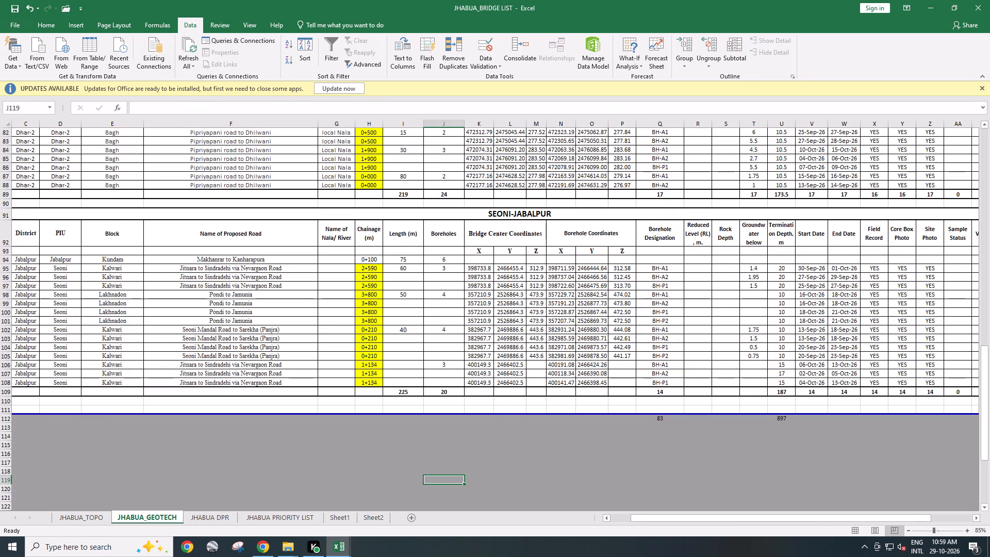
pyautogui.hotkey('ctrl', 's')
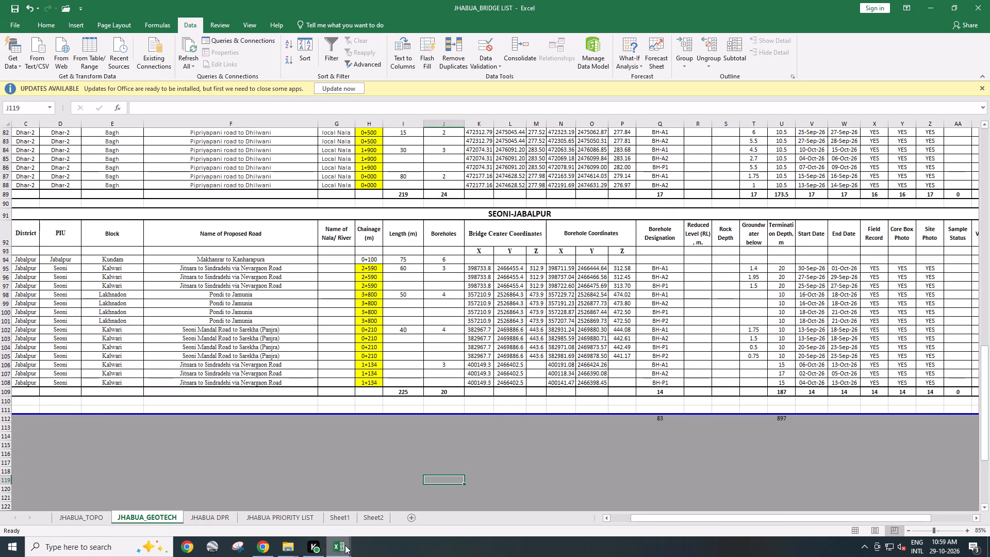